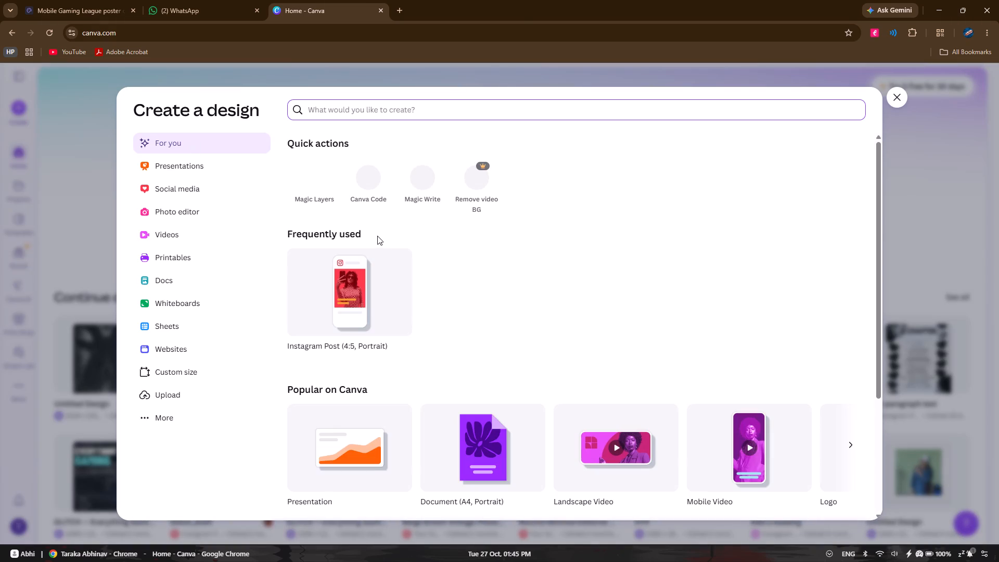
Look through the suggested formats for a new Canva design and search the design types for "pos".
scroll(339, 279, down, 4)
scroll(475, 266, down, 2)
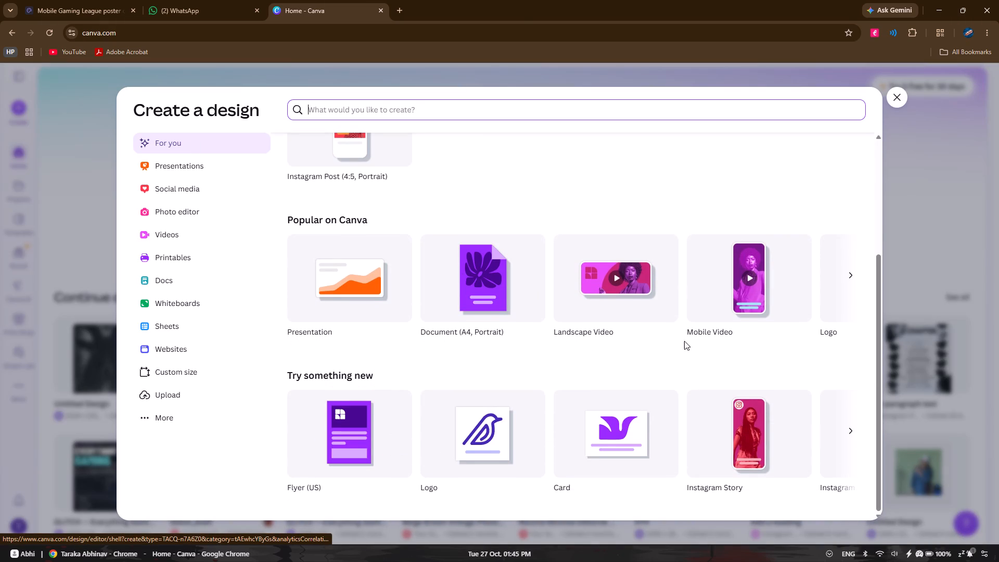
scroll(686, 329, left, 3)
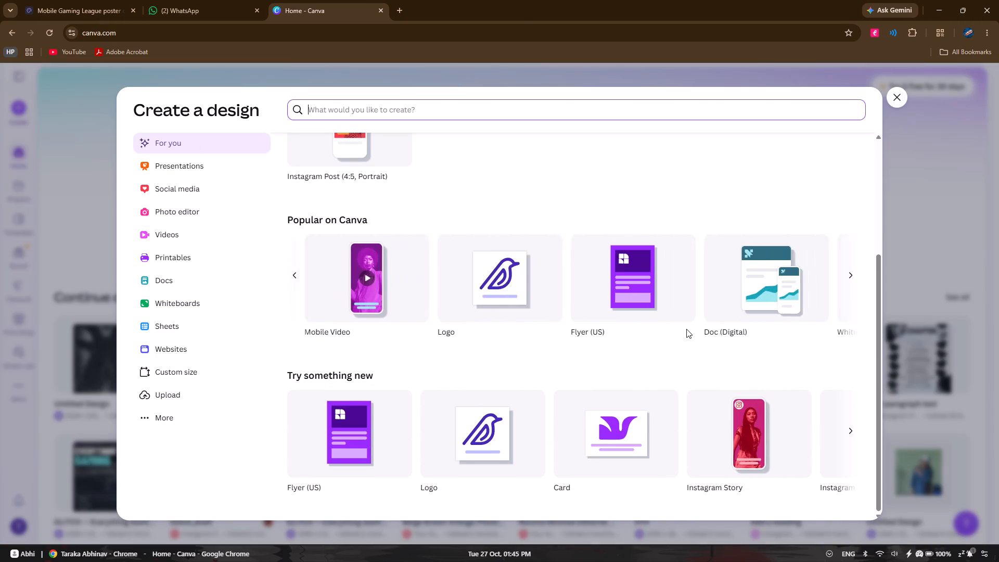
scroll(686, 329, left, 6)
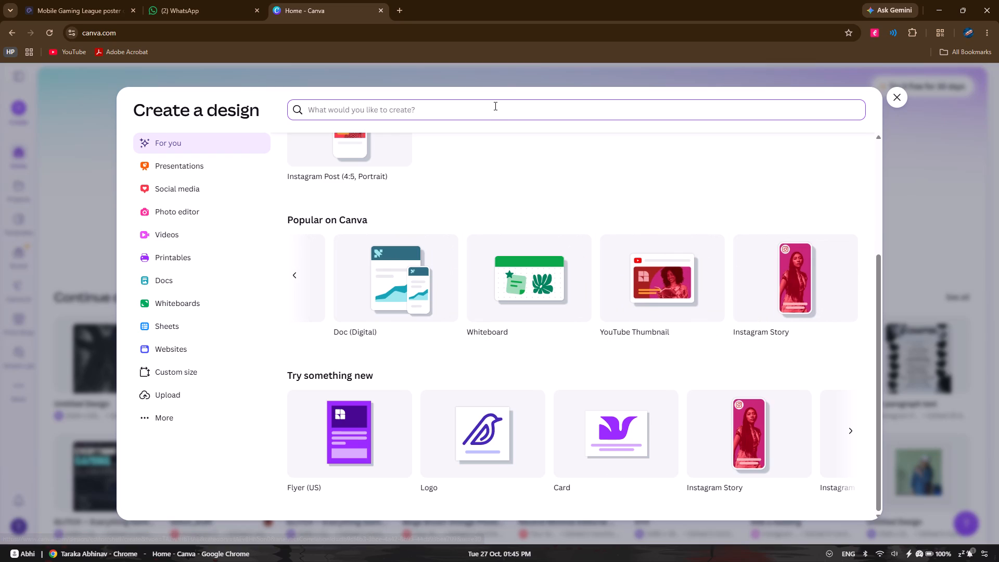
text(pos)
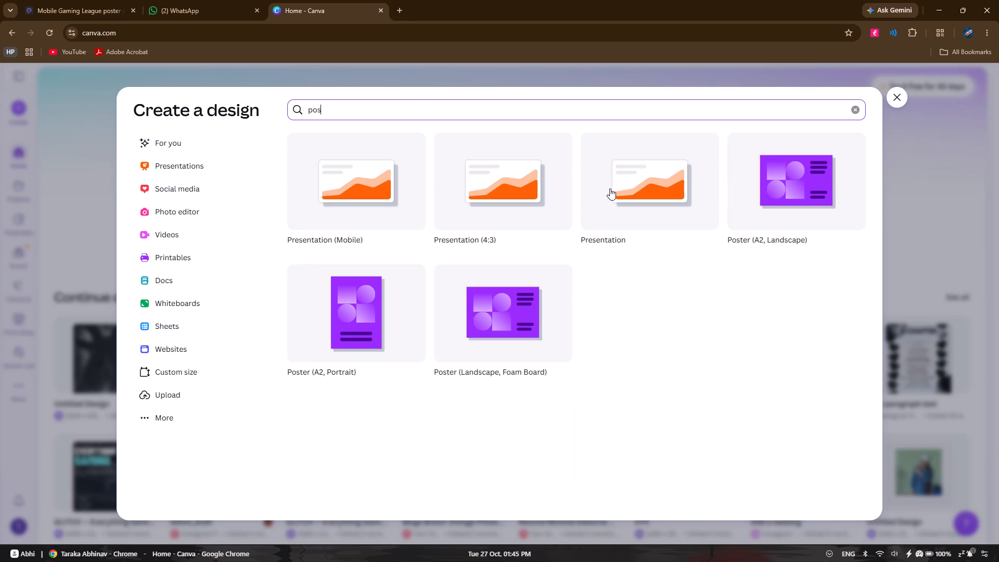
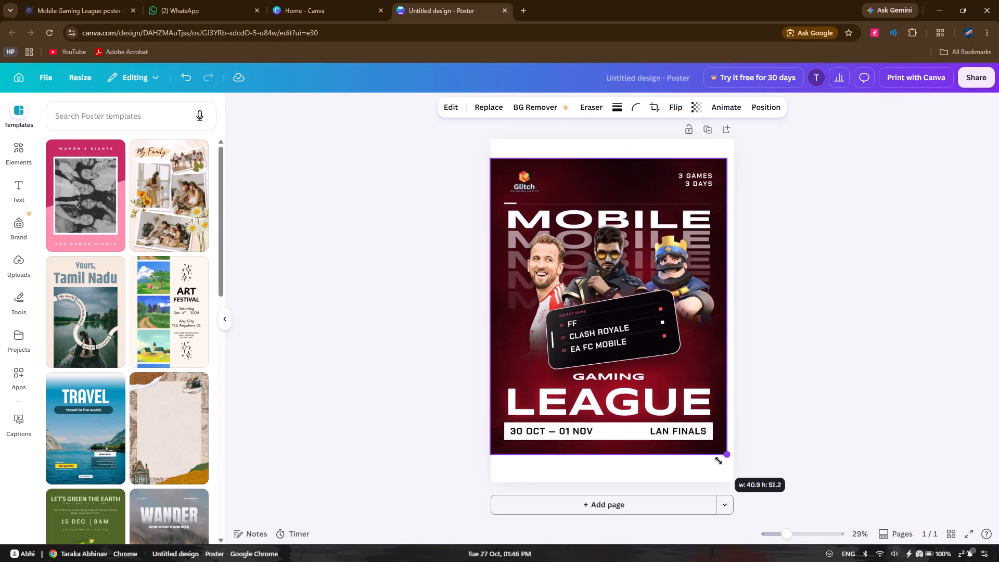
Enlarge the Mobile Gaming League poster image proportionally until it spans the full width of the page, and deselect it.
drag(719, 461, 721, 474)
click(802, 343)
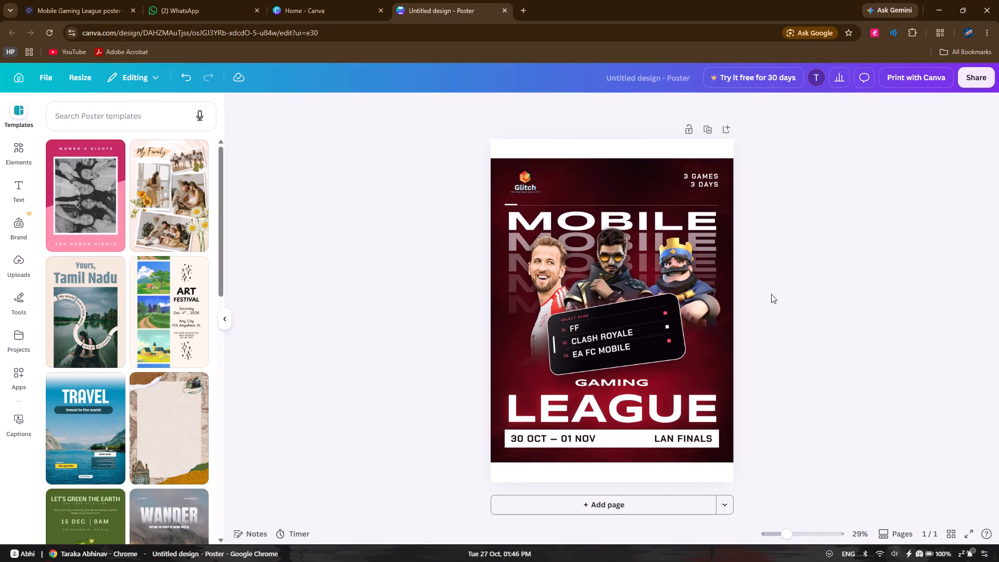
Select the placed Mobile Gaming League poster image on the page and check the actions available for it.
scroll(727, 253, up, 2)
click(696, 162)
click(705, 178)
right_click(705, 178)
click(660, 183)
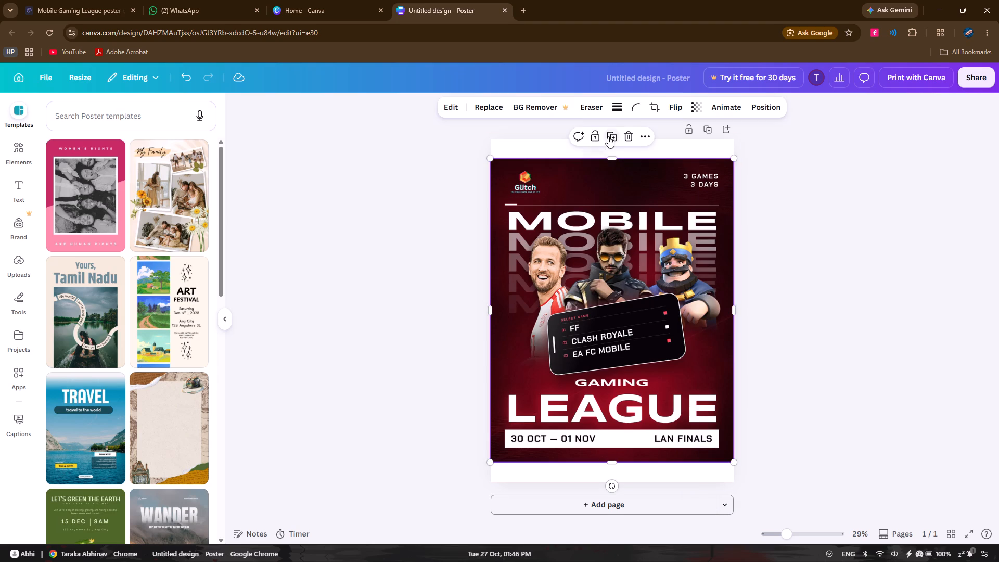
Split the poster image into editable layers with Magic Layers and deselect the result.
click(361, 319)
key(alt+1)
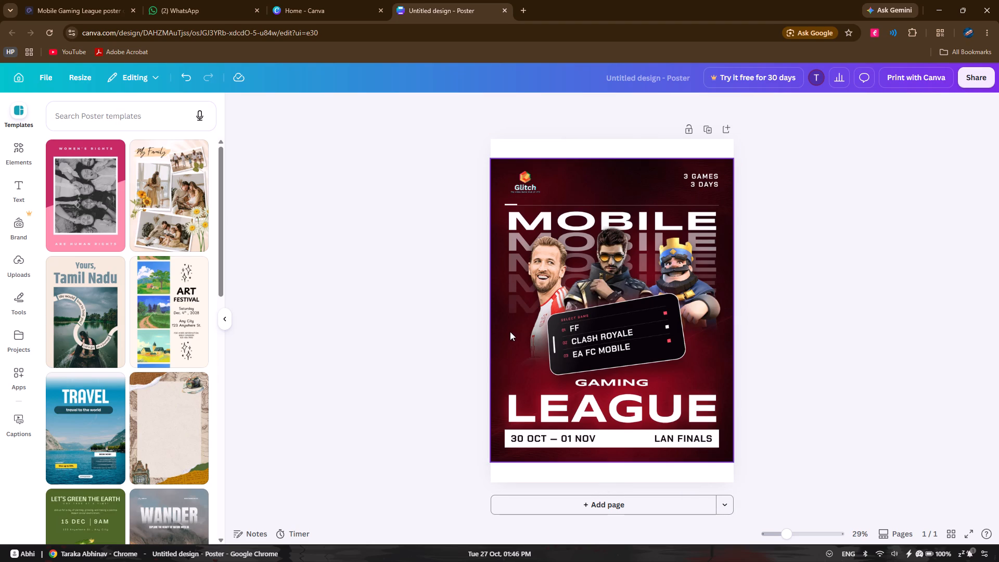
click(605, 298)
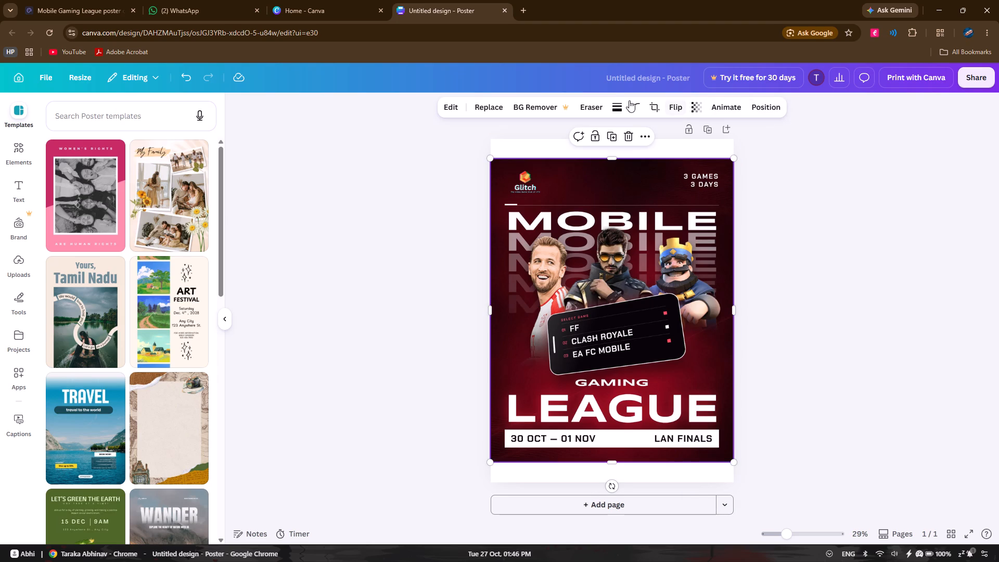
click(445, 106)
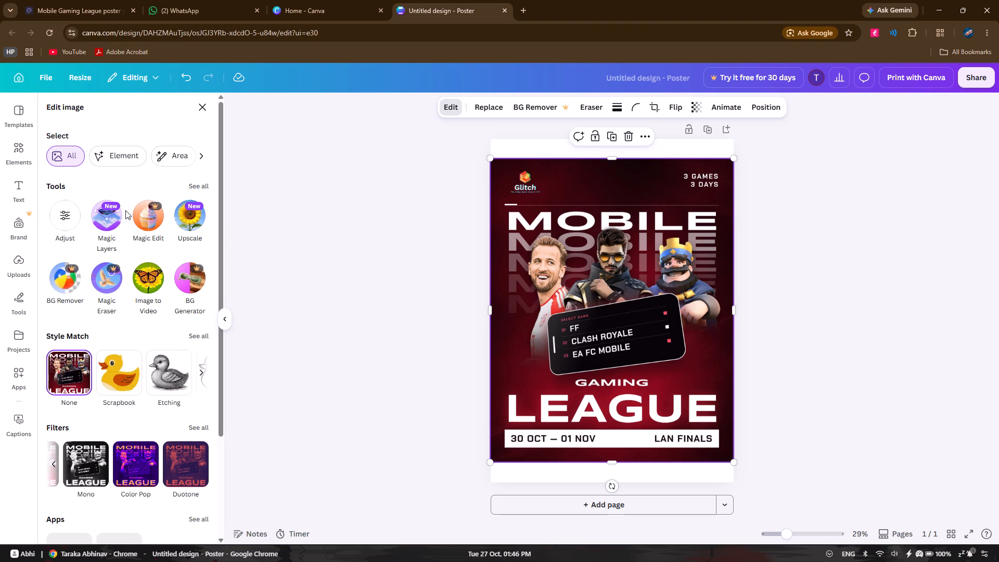
click(102, 220)
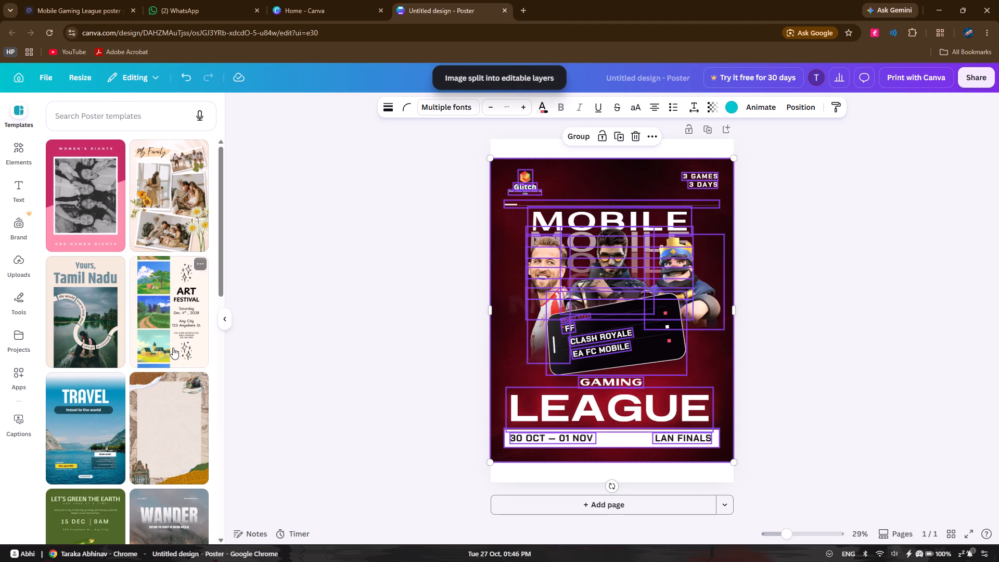
click(785, 253)
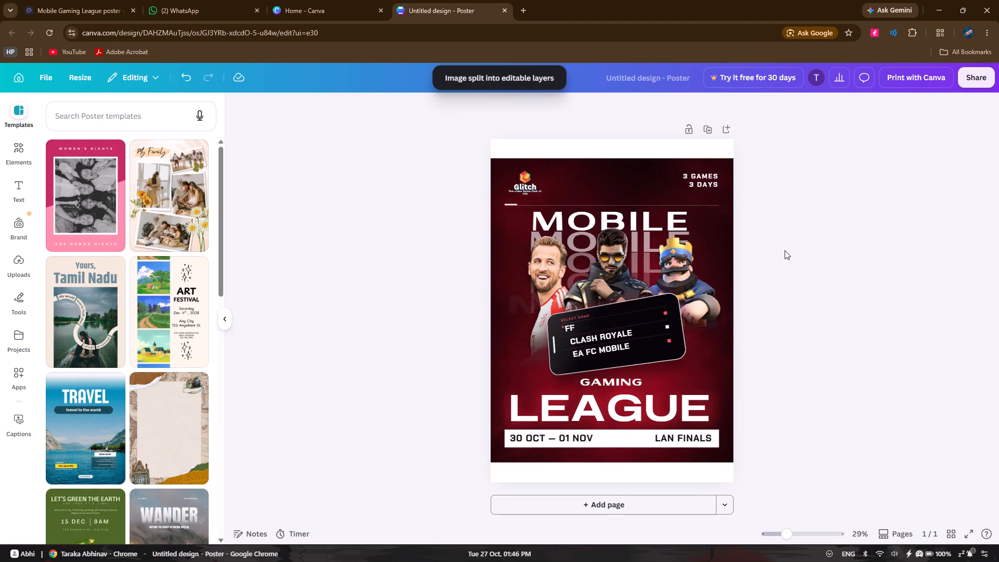
Delete the 3 GAMES and 3 DAYS text from the poster's upper-right corner.
click(700, 176)
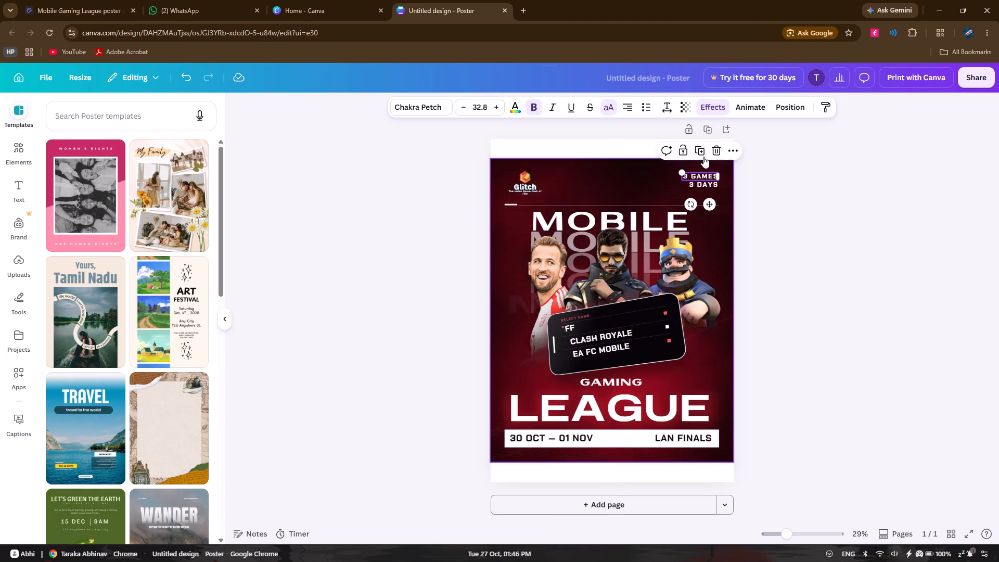
click(721, 149)
click(699, 185)
click(715, 161)
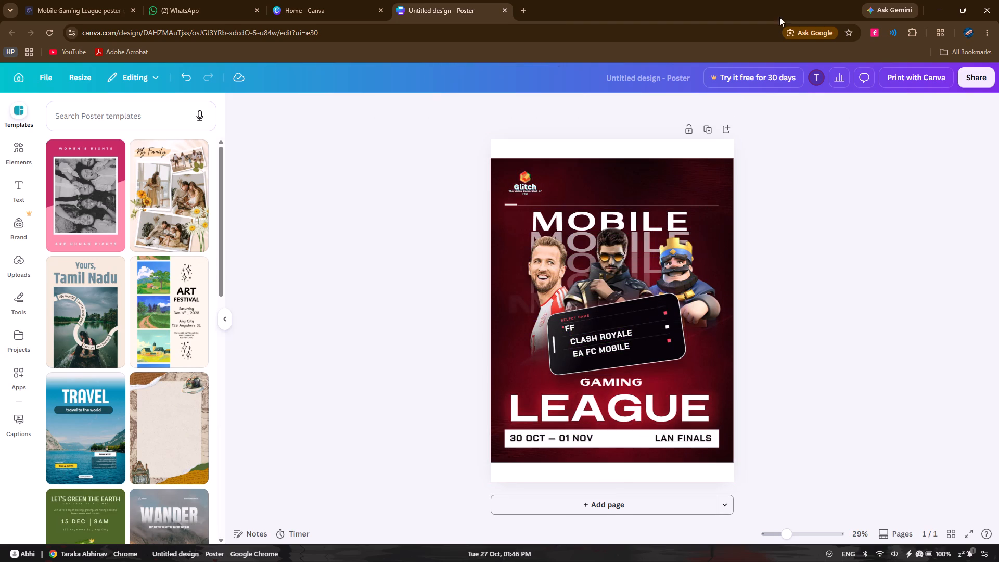
Add an MGL heading and place it in the poster's upper-right corner, above the divider line.
click(11, 182)
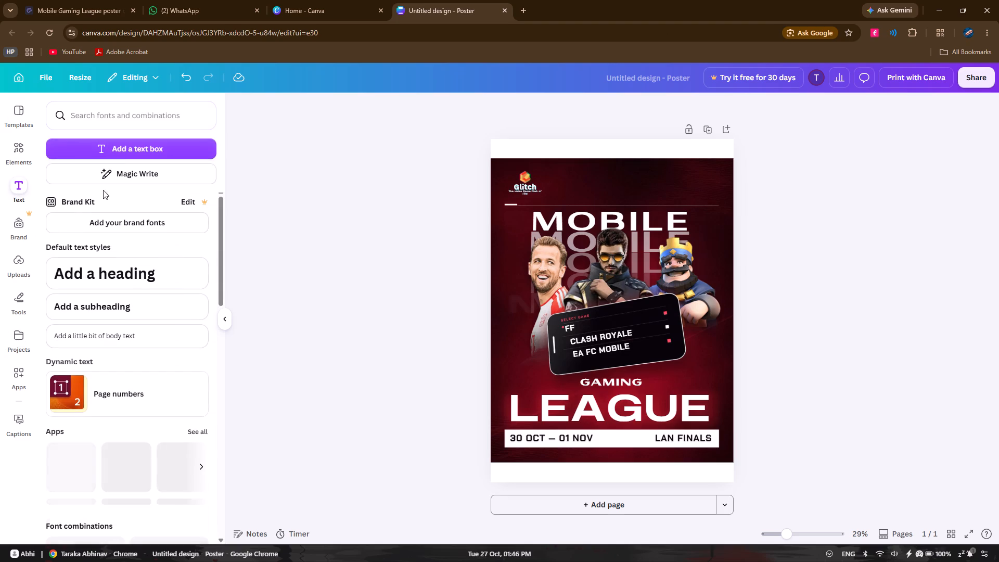
click(130, 281)
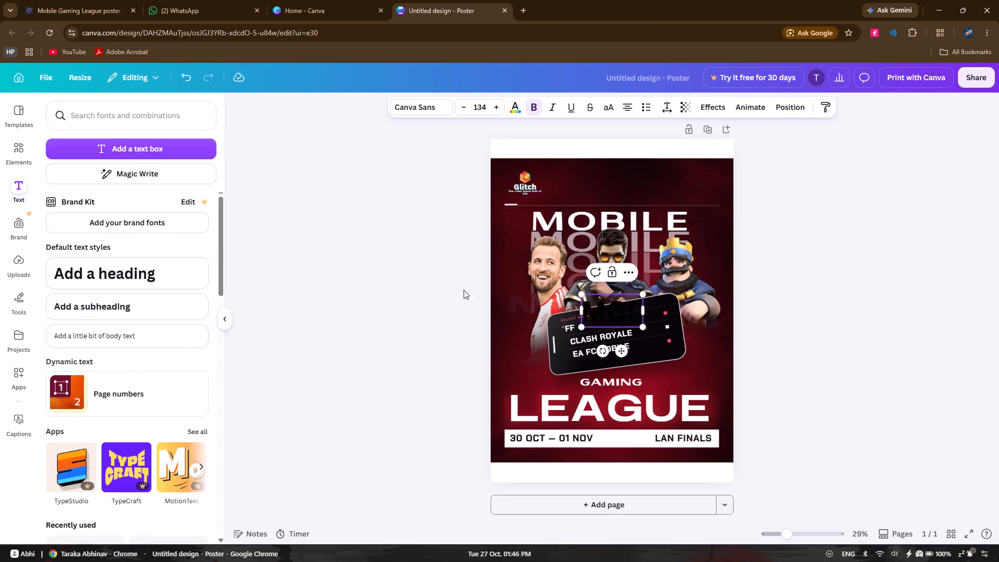
drag(617, 350, 701, 221)
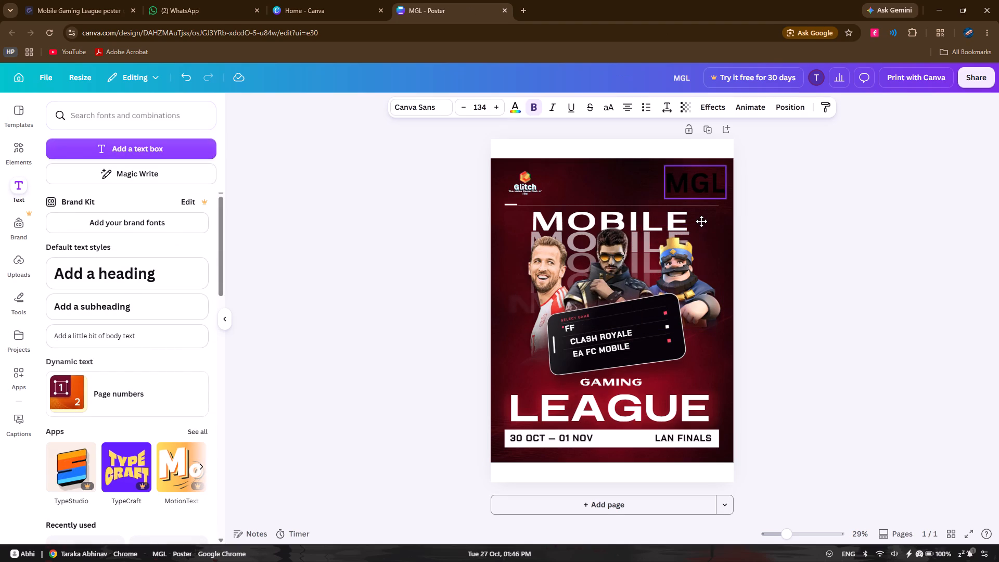
drag(701, 221, 703, 219)
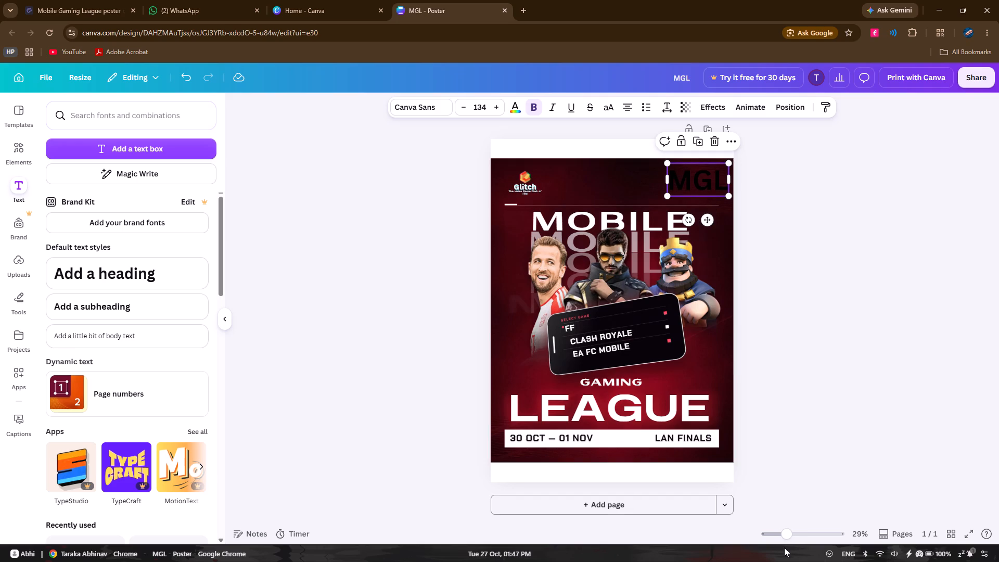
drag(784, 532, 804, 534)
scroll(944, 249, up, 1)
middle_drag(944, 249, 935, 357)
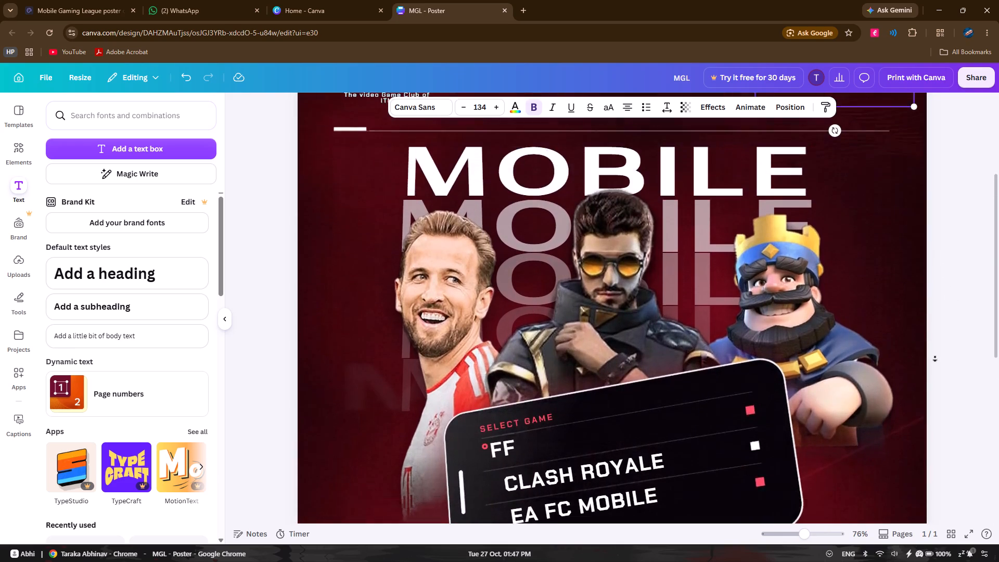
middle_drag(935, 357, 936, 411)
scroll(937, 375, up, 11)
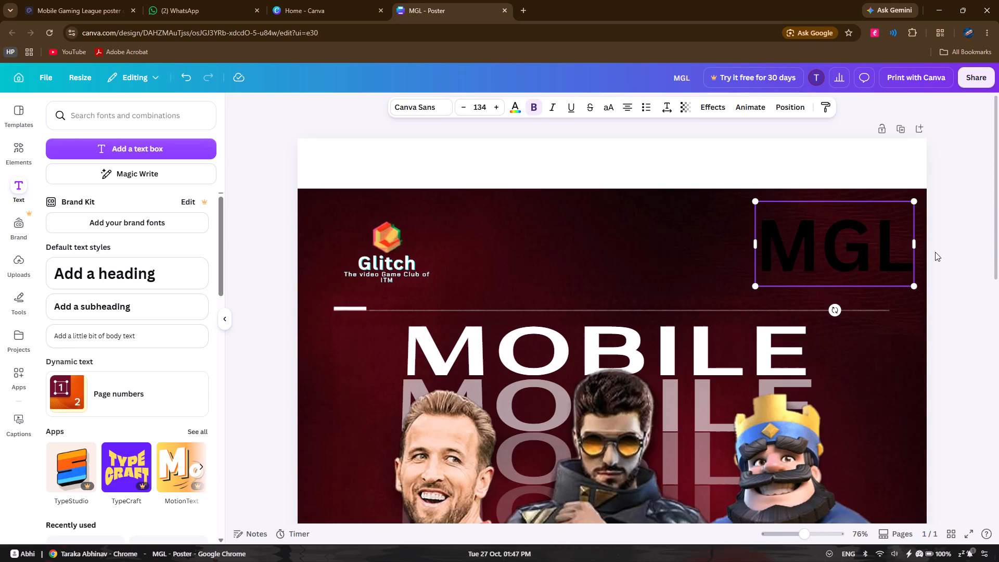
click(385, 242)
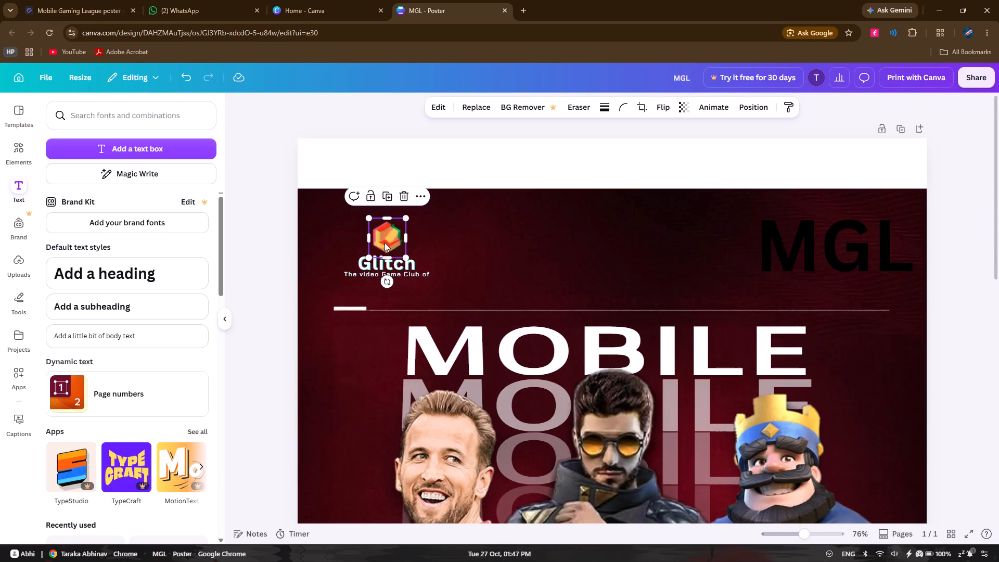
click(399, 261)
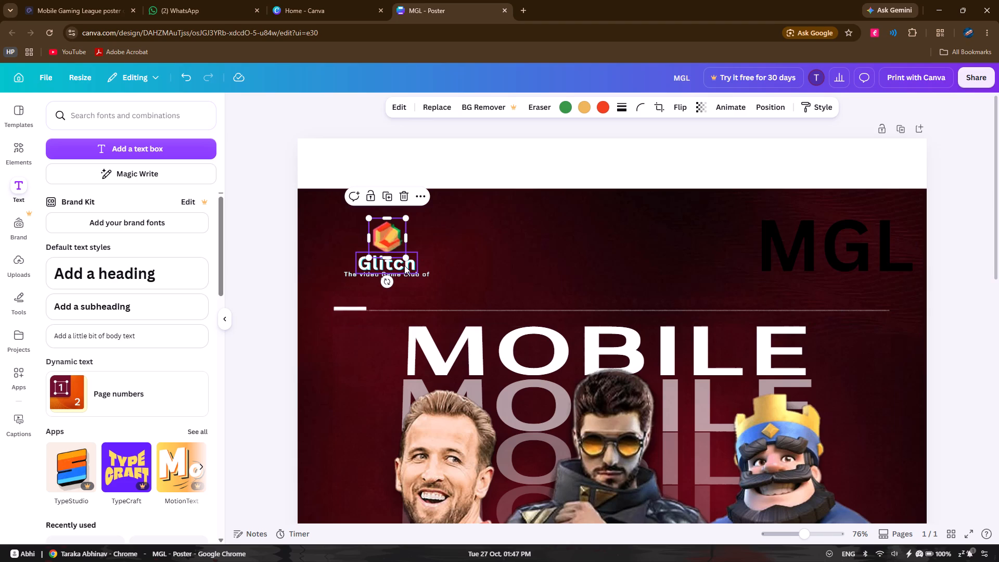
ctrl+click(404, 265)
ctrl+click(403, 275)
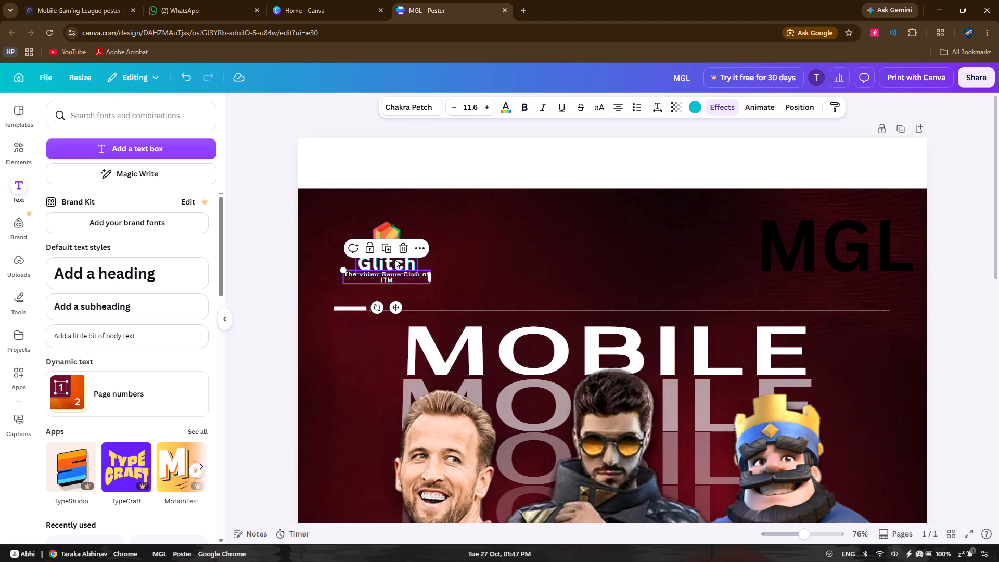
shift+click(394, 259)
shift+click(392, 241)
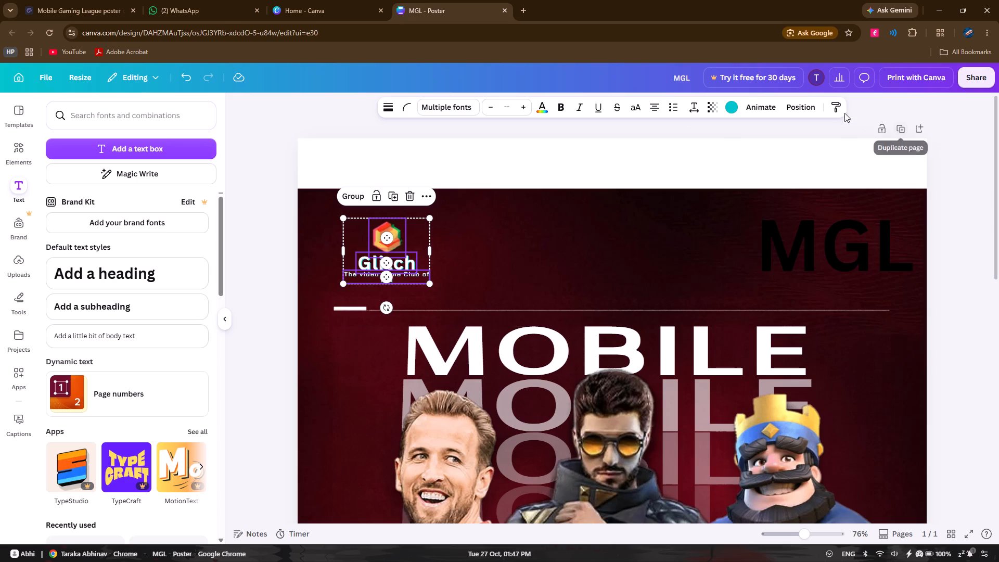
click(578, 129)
Group the logo emblem, the Glitch text and the video game club tagline, picking them from the layer list.
right_click(479, 229)
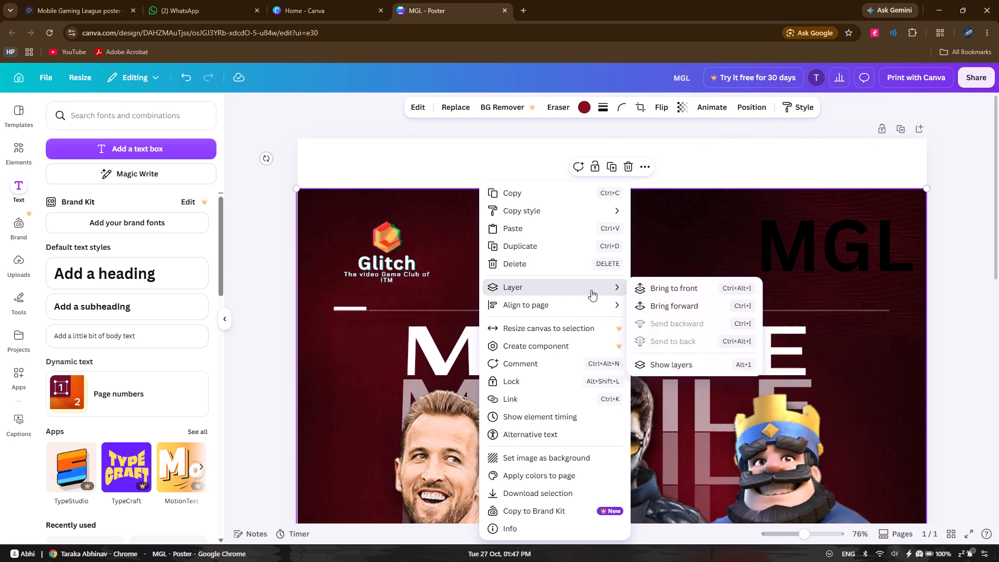
click(691, 360)
scroll(60, 363, down, 4)
scroll(60, 363, up, 4)
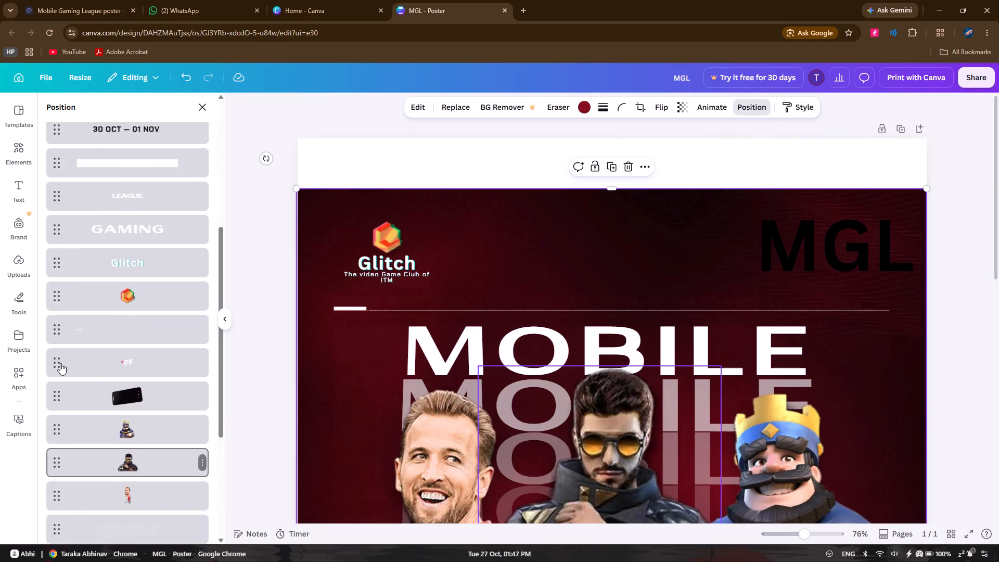
scroll(60, 363, up, 3)
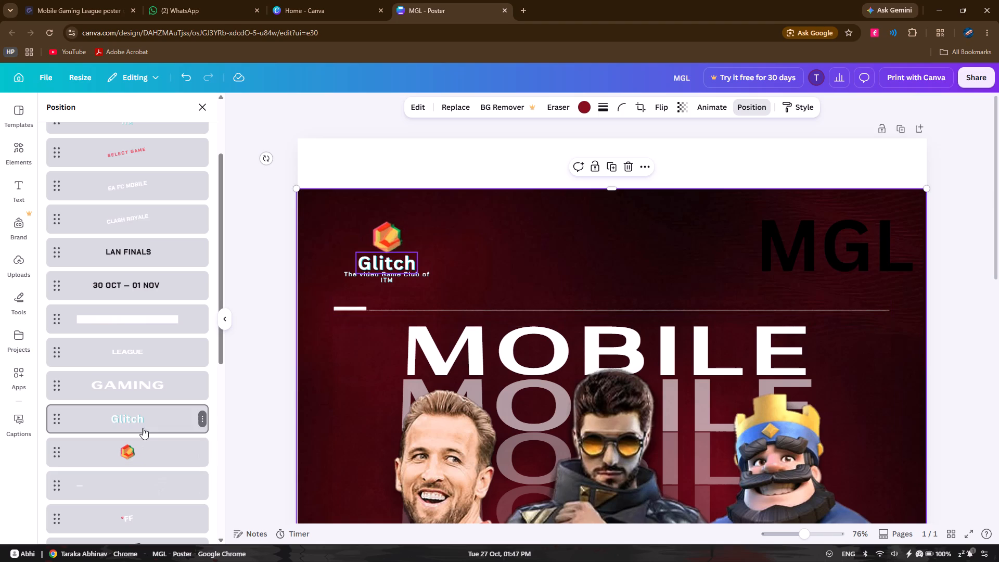
scroll(143, 428, up, 3)
click(146, 225)
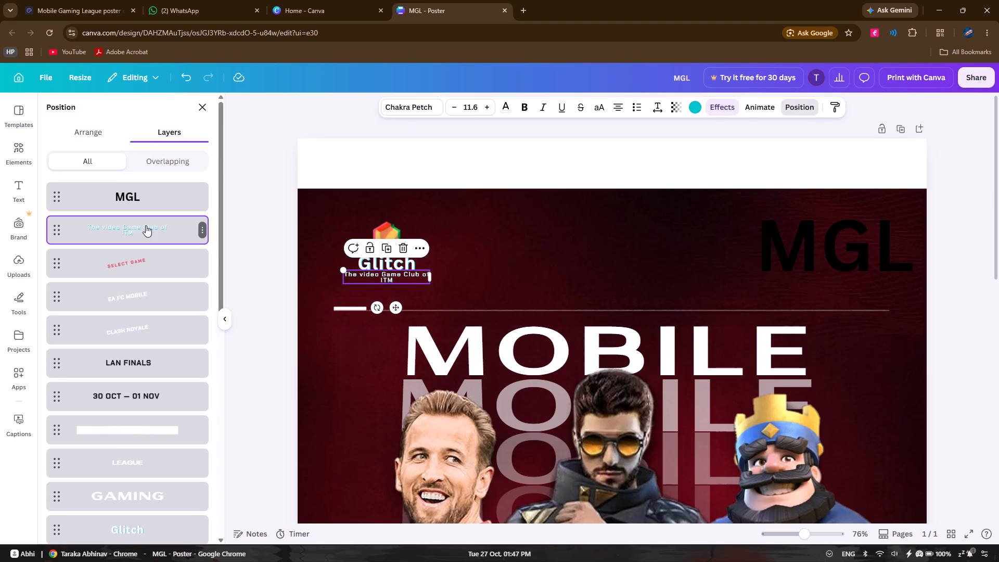
ctrl+scroll(148, 299, down, 5)
ctrl+scroll(140, 316, up, 4)
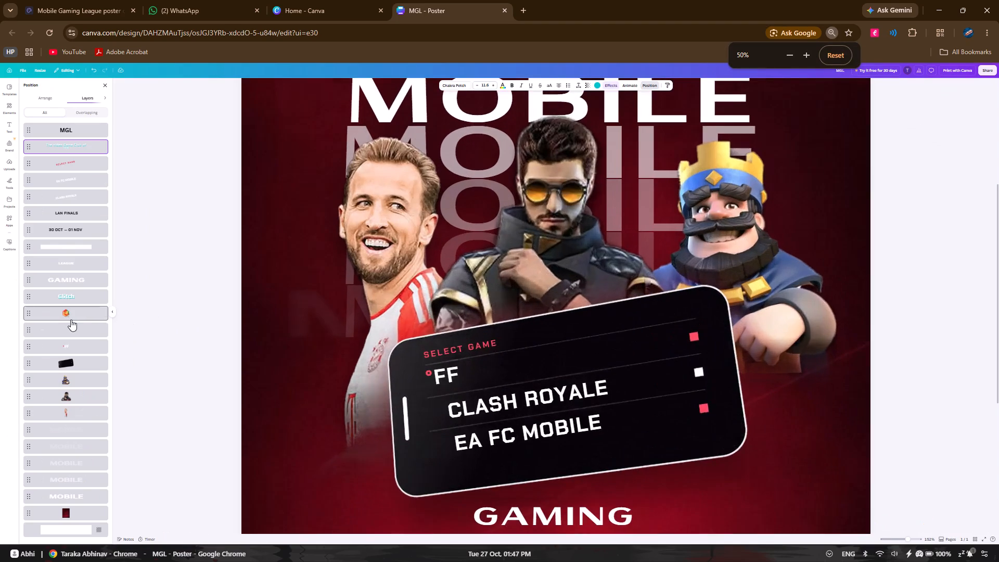
ctrl+scroll(68, 320, up, 2)
ctrl+click(109, 437)
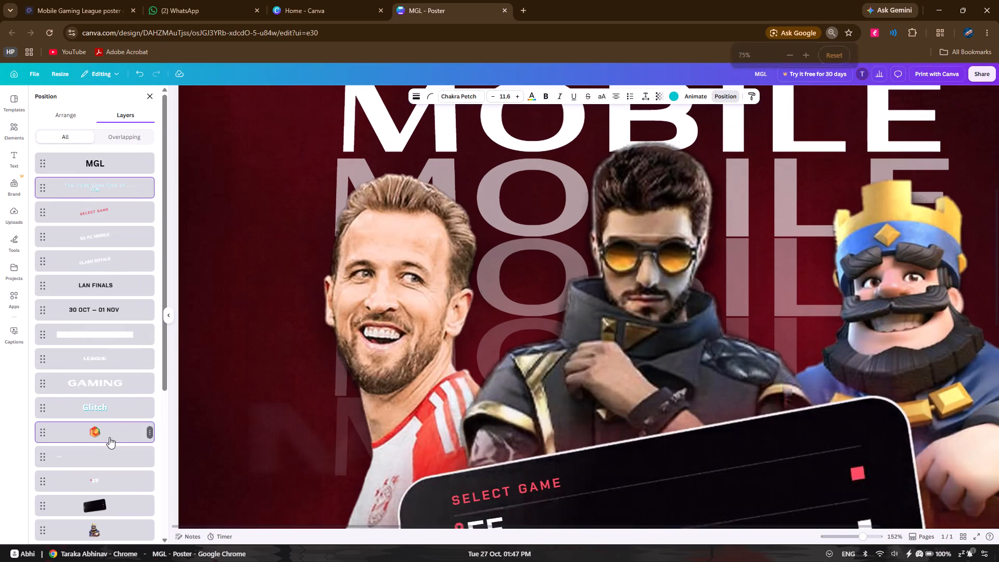
ctrl+scroll(351, 303, down, 2)
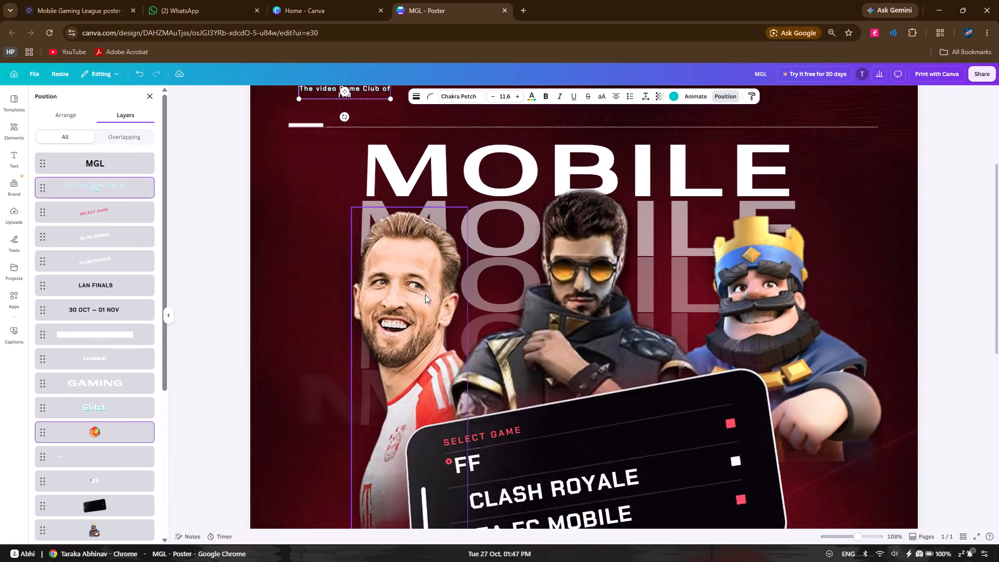
ctrl+scroll(492, 290, down, 1)
ctrl+scroll(68, 305, up, 1)
ctrl+scroll(0, 415, up, 1)
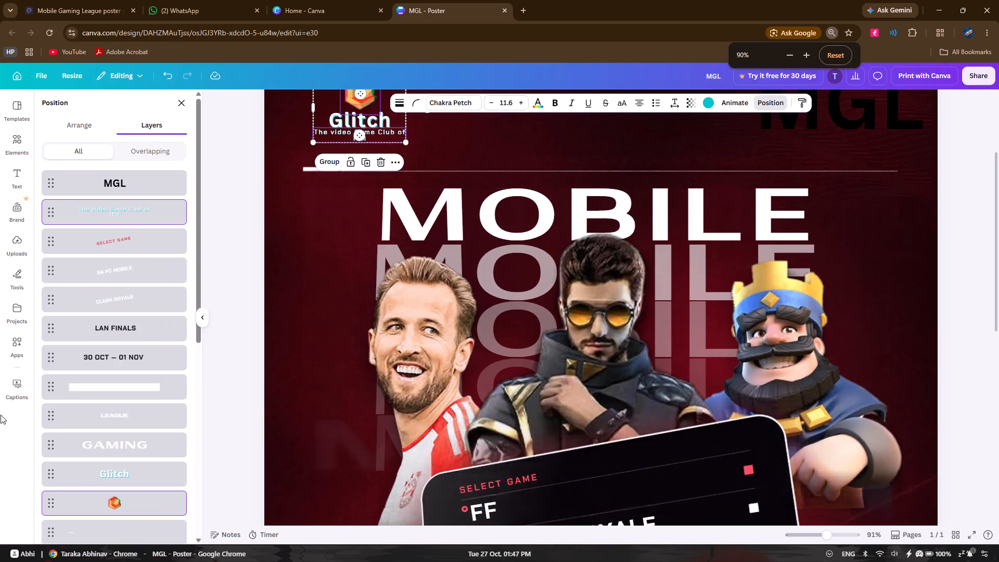
ctrl+scroll(1, 415, up, 1)
scroll(151, 309, down, 2)
ctrl+click(136, 421)
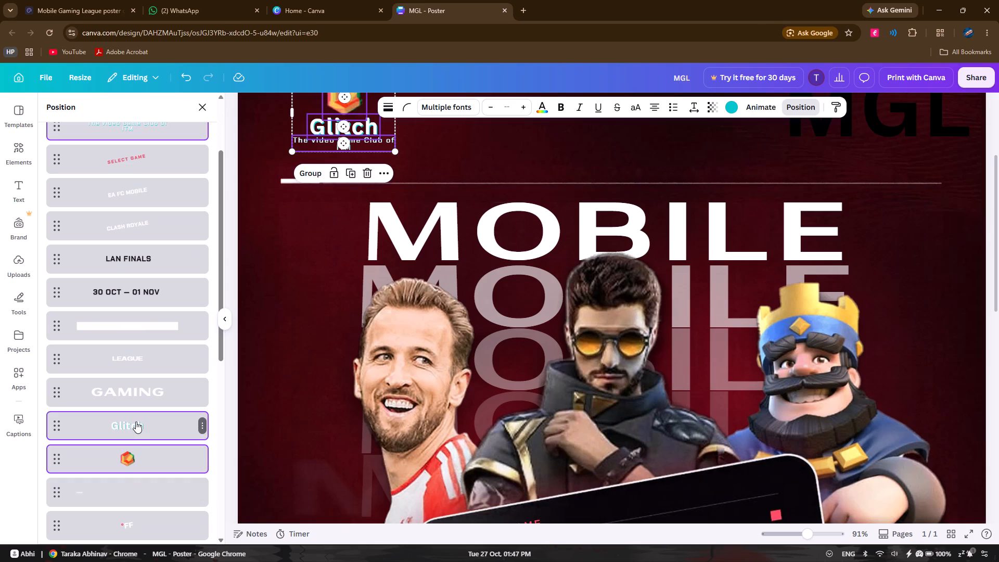
right_click(132, 430)
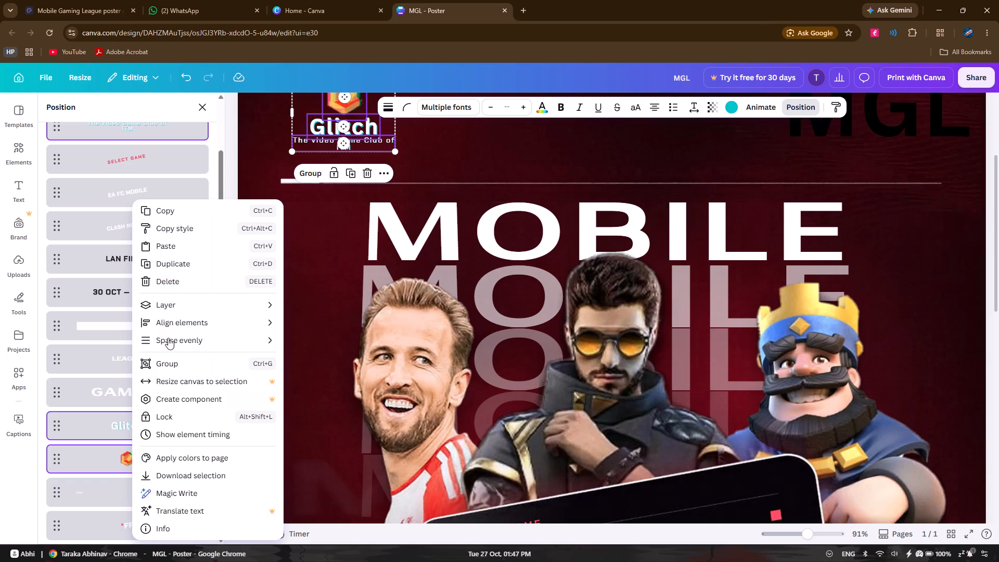
click(195, 368)
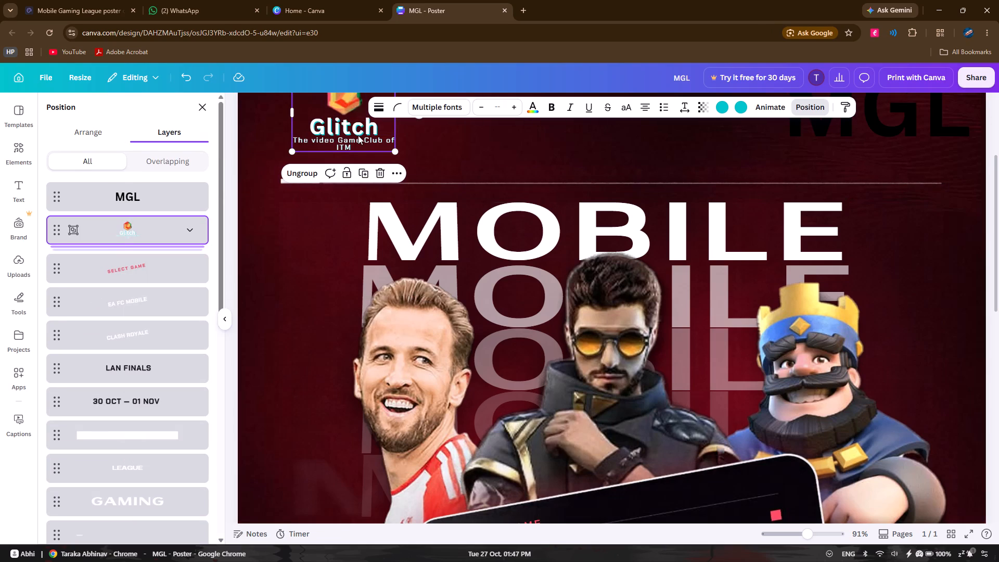
Enlarge the grouped Glitch logo and position it just above the divider line in the poster's upper-left corner.
drag(363, 126, 364, 135)
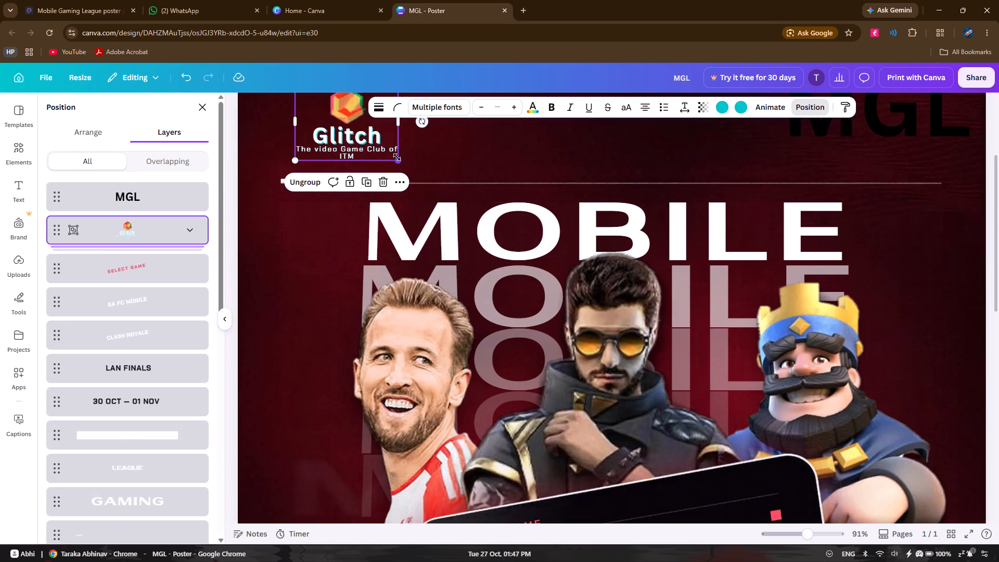
drag(397, 157, 415, 177)
drag(394, 154, 382, 152)
drag(693, 259, 688, 263)
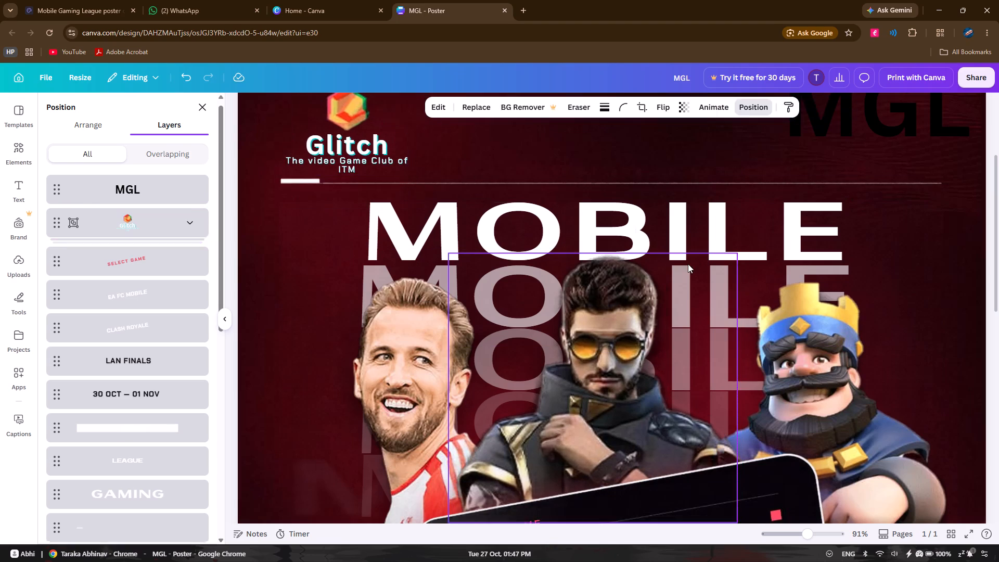
click(398, 273)
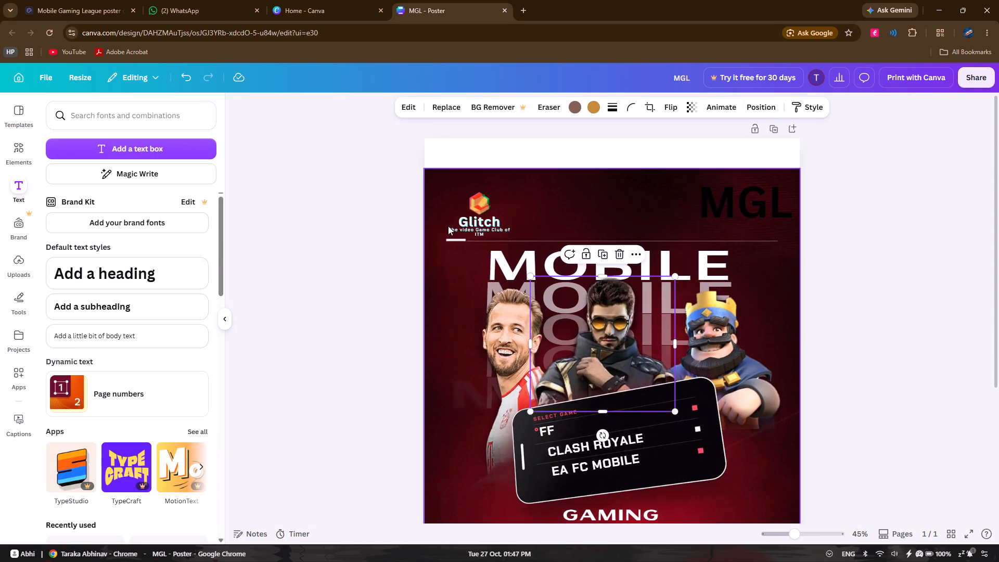
click(360, 210)
click(472, 197)
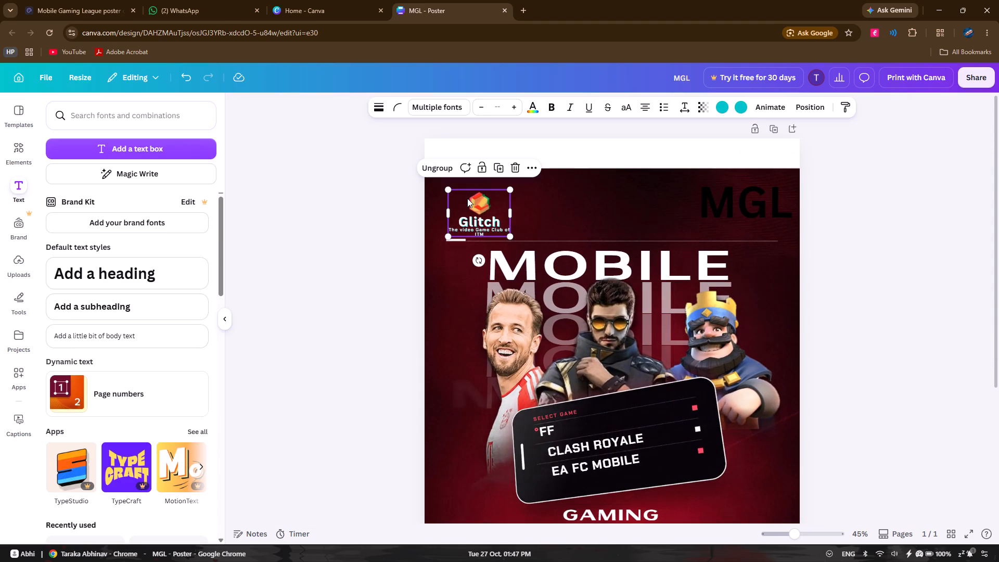
drag(481, 213, 478, 205)
click(504, 223)
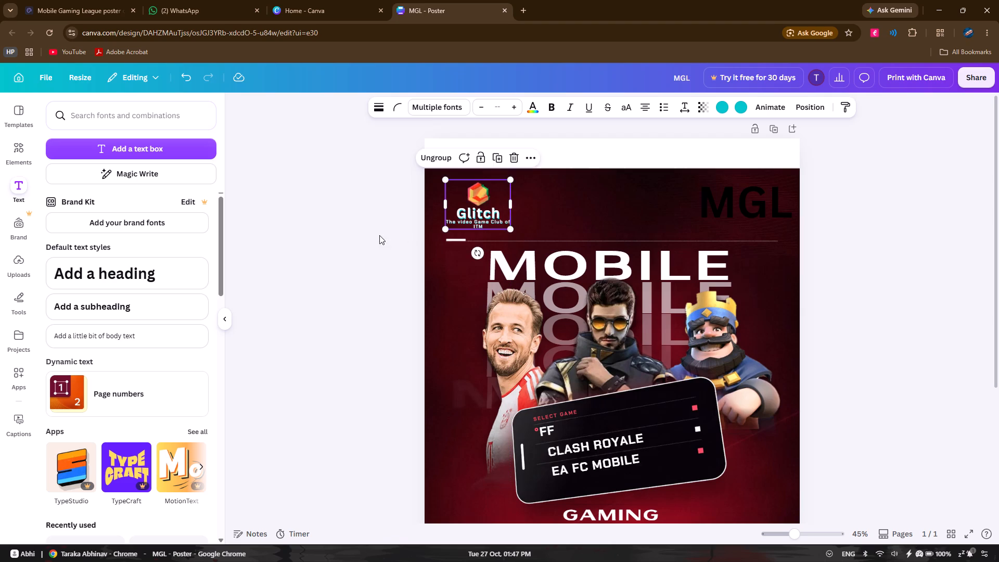
click(365, 236)
Shrink the MGL heading to font size 101.
click(746, 209)
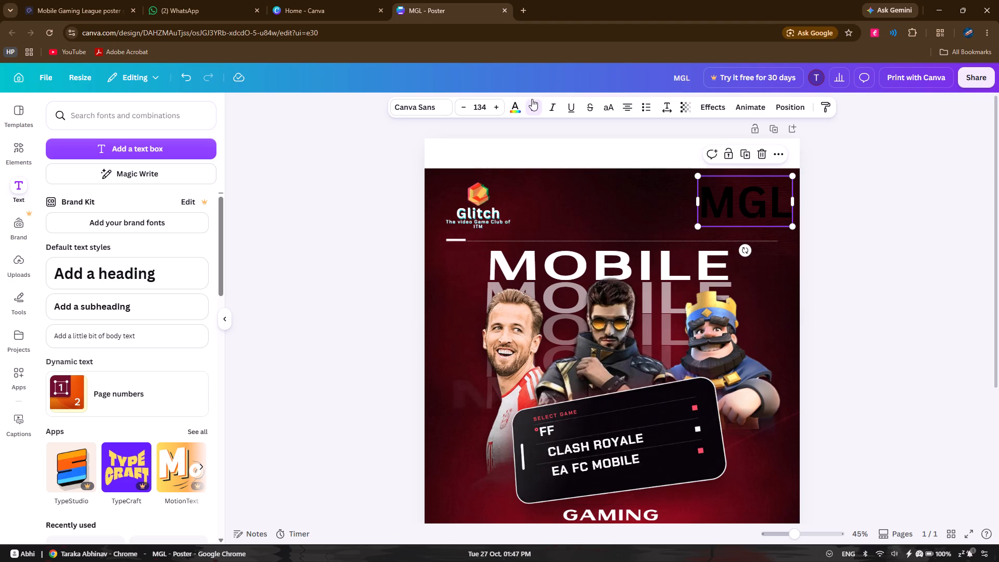
drag(793, 231, 769, 220)
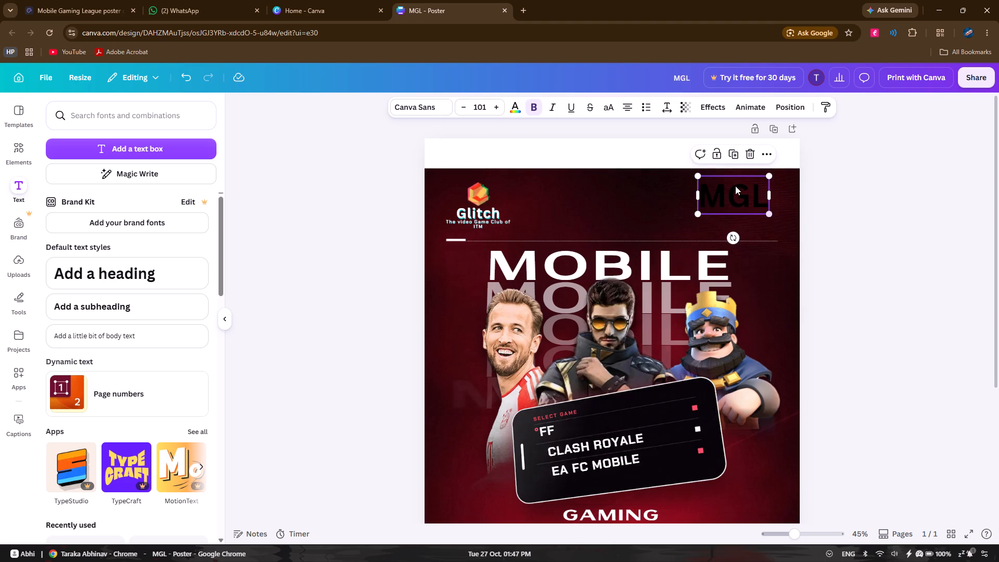
Move the MGL heading closer to the poster's upper-right corner and change its font to Horizon.
drag(735, 186, 749, 197)
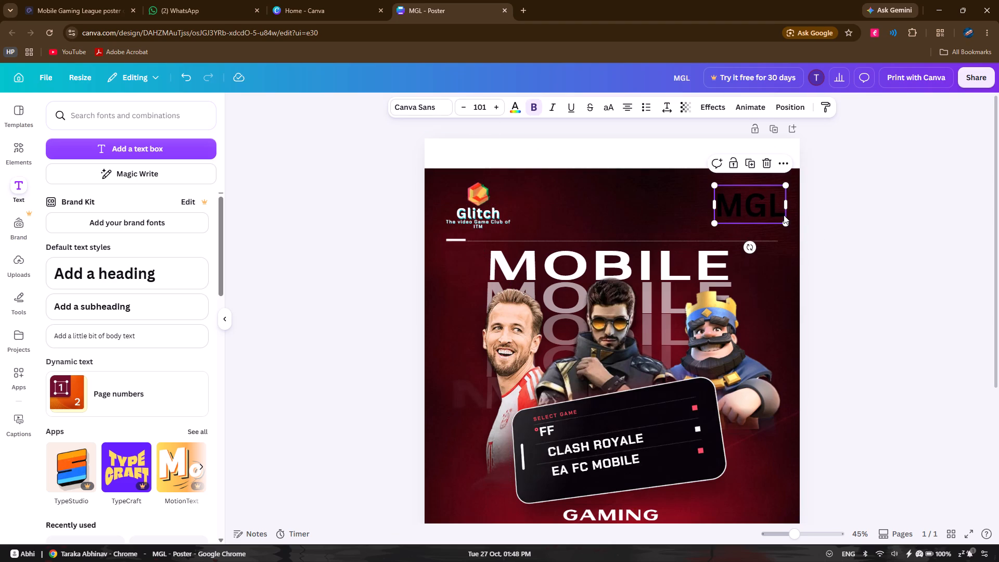
click(426, 109)
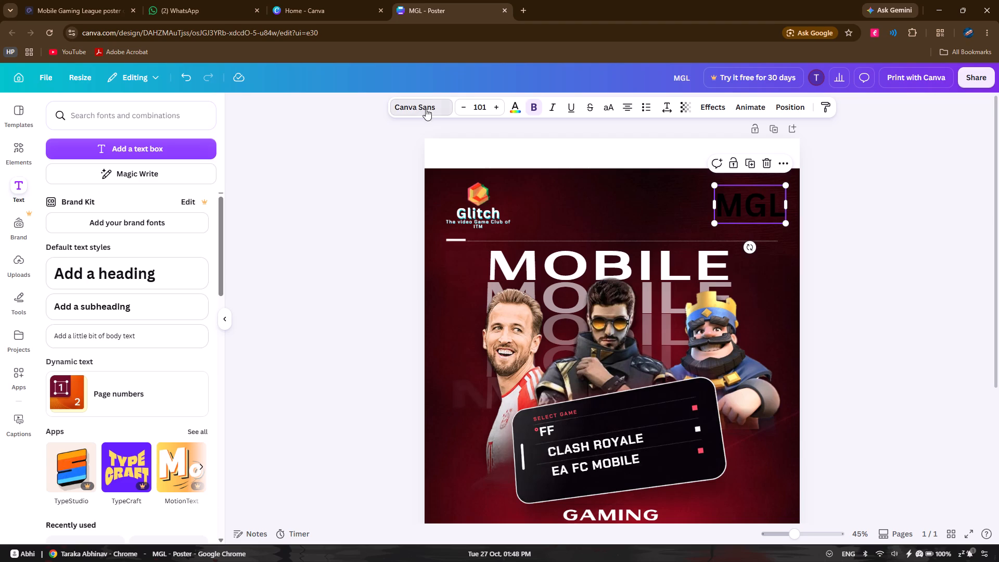
click(106, 329)
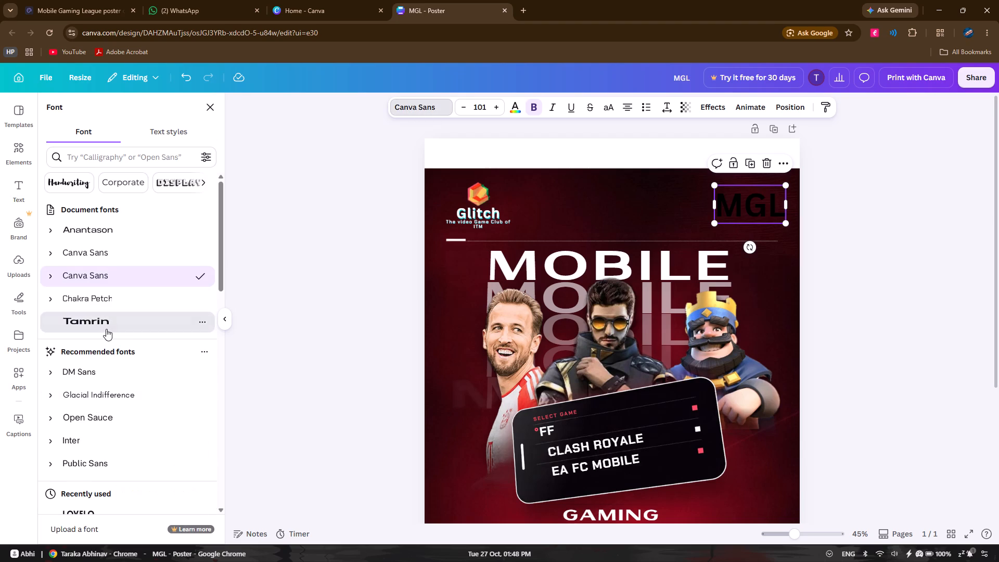
scroll(106, 329, down, 15)
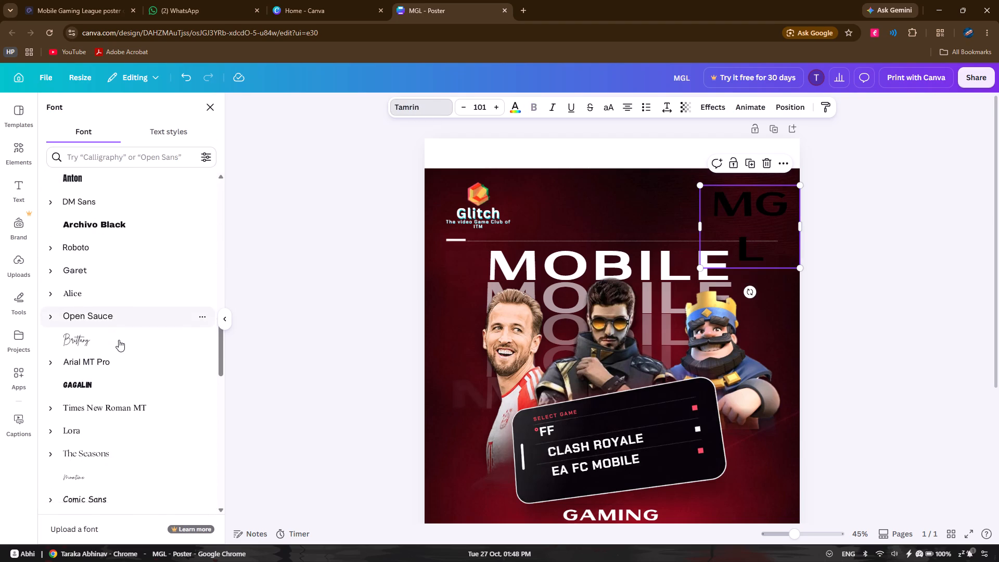
scroll(119, 340, down, 3)
click(119, 340)
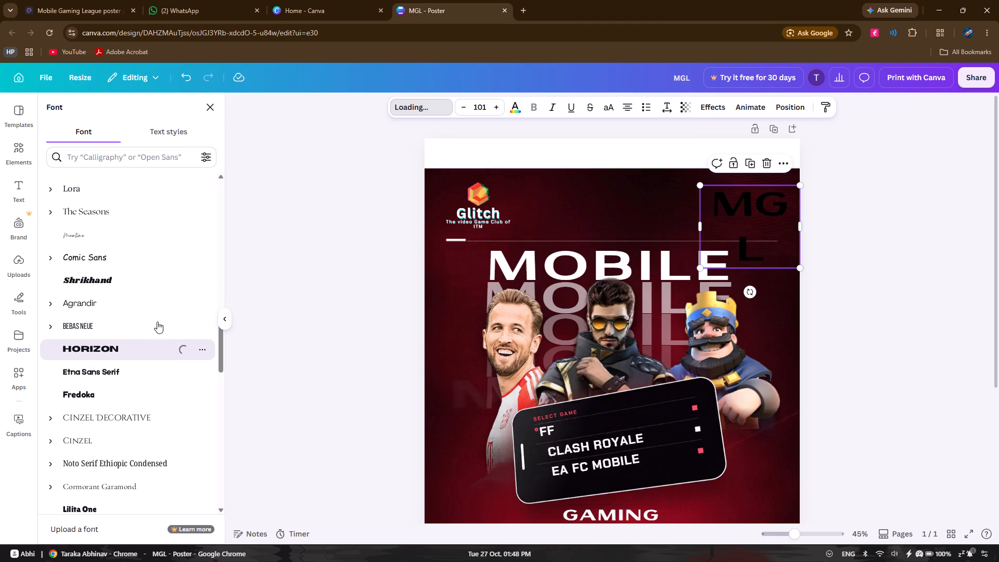
Shrink the MGL heading to font size 65.5.
drag(800, 271, 771, 237)
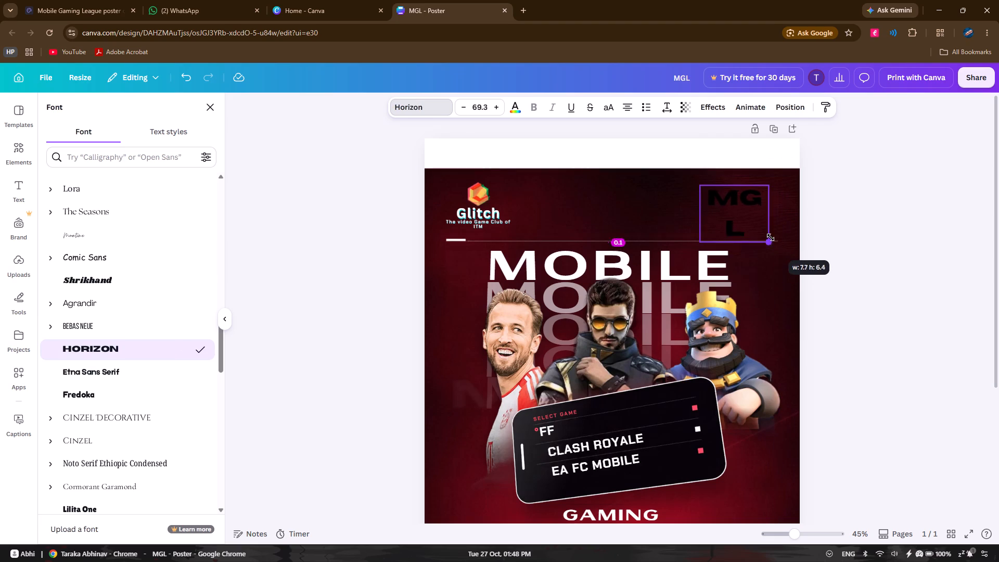
drag(771, 237, 770, 235)
Try other text colours on the MGL heading and settle on white.
click(519, 104)
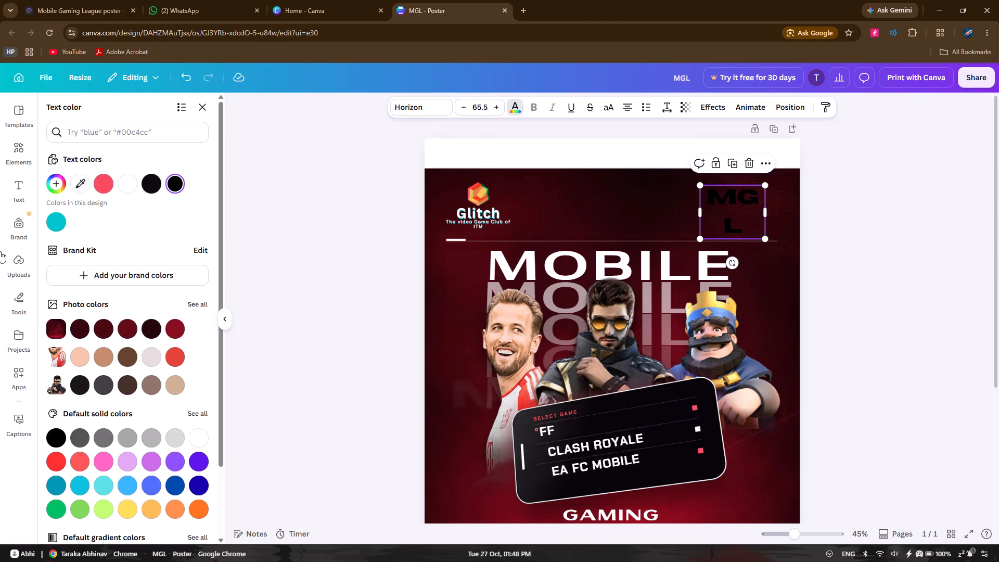
click(57, 329)
click(107, 353)
scroll(108, 353, down, 2)
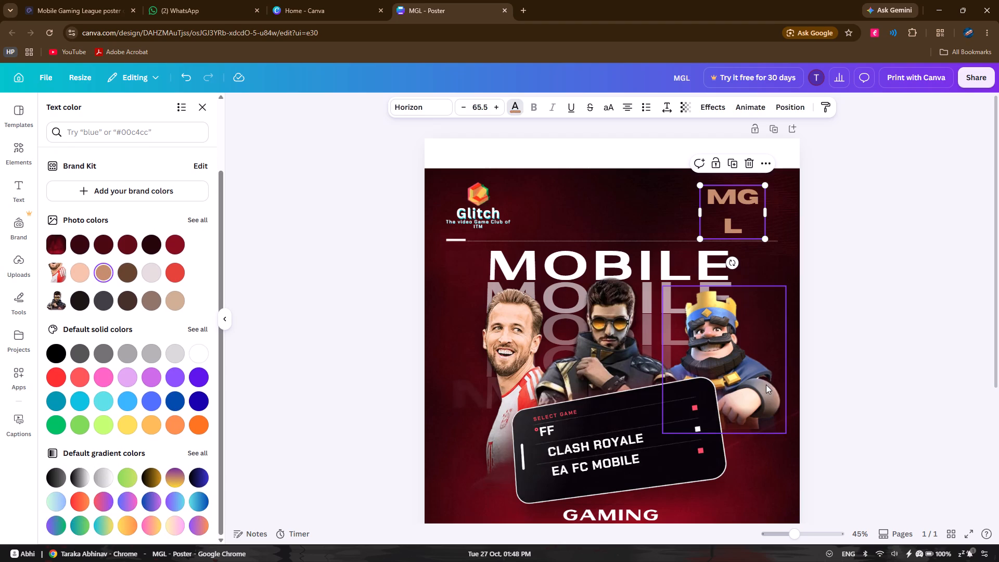
click(176, 359)
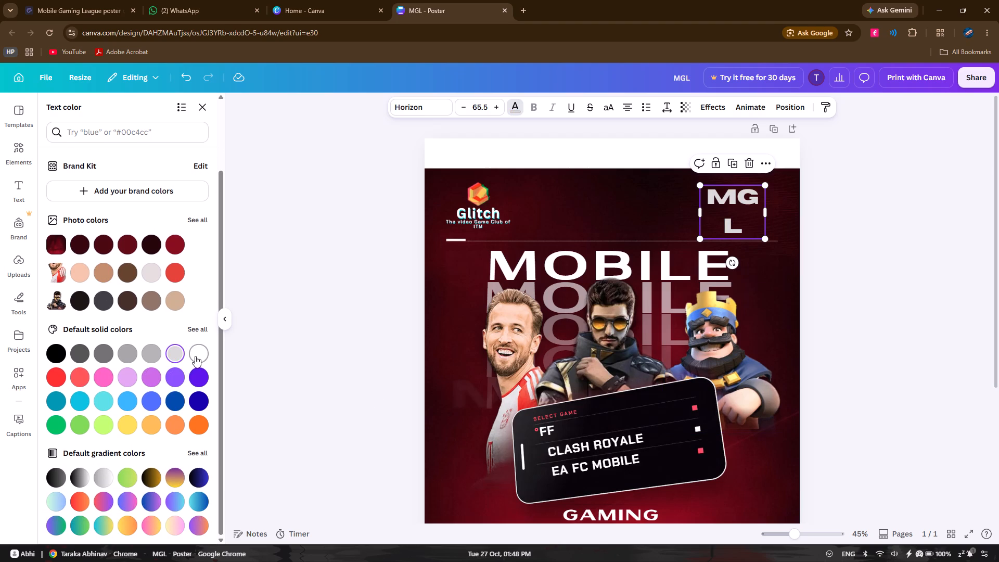
click(195, 356)
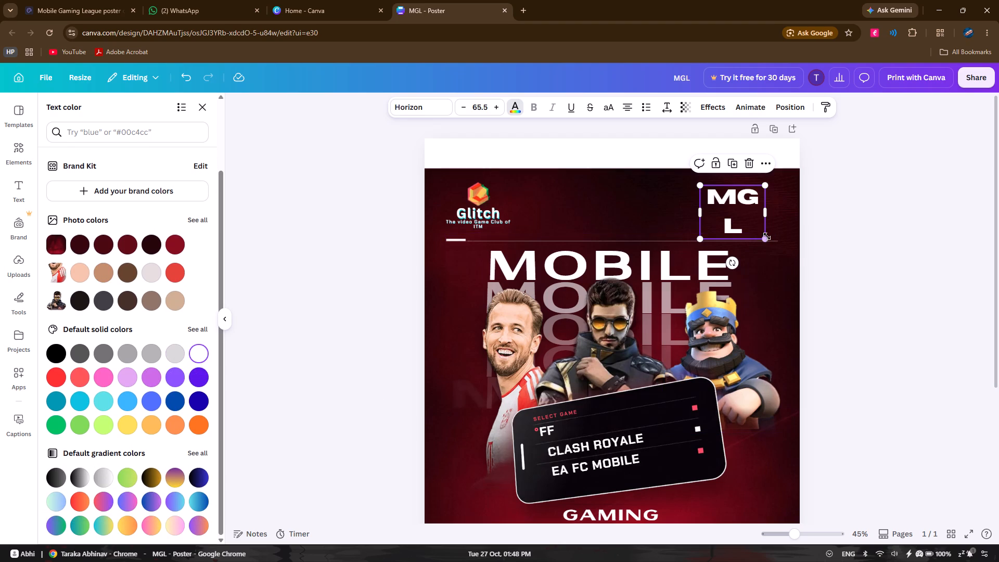
Fit the MGL heading on one line at font size 46.6 and align its right edge with the divider line's end.
drag(768, 236, 752, 217)
drag(748, 206, 755, 206)
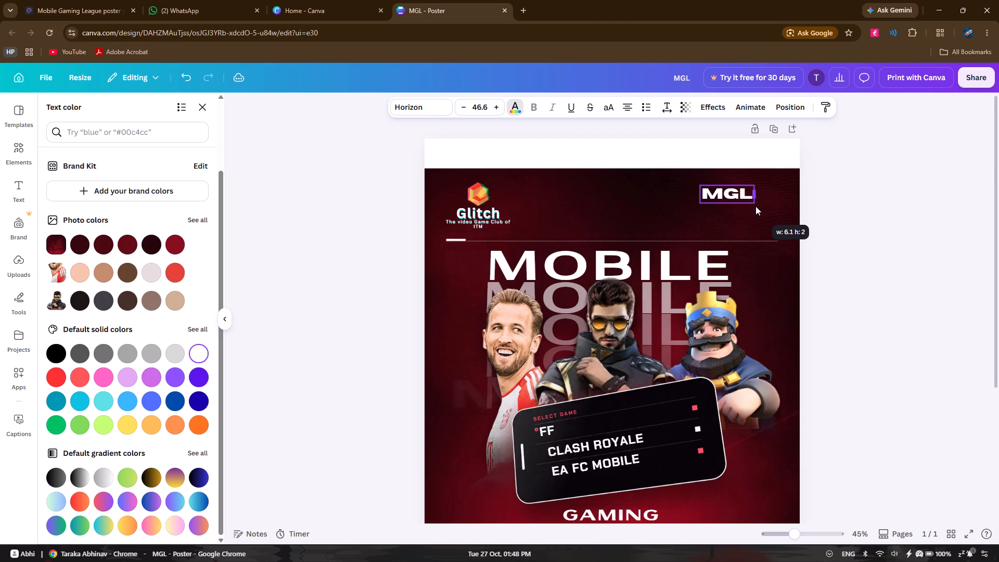
drag(755, 206, 756, 206)
drag(743, 196, 767, 205)
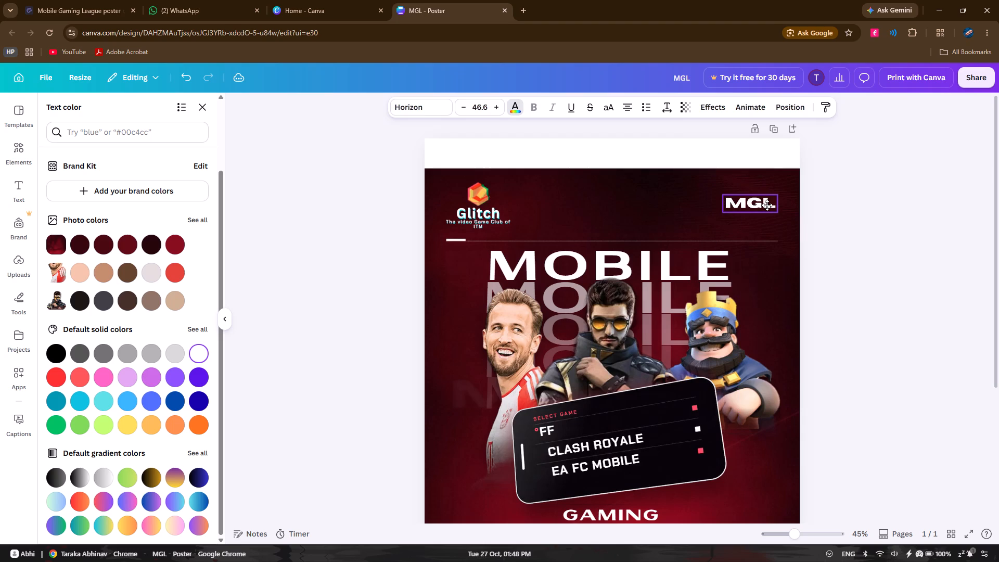
drag(767, 205, 766, 203)
click(848, 190)
click(890, 197)
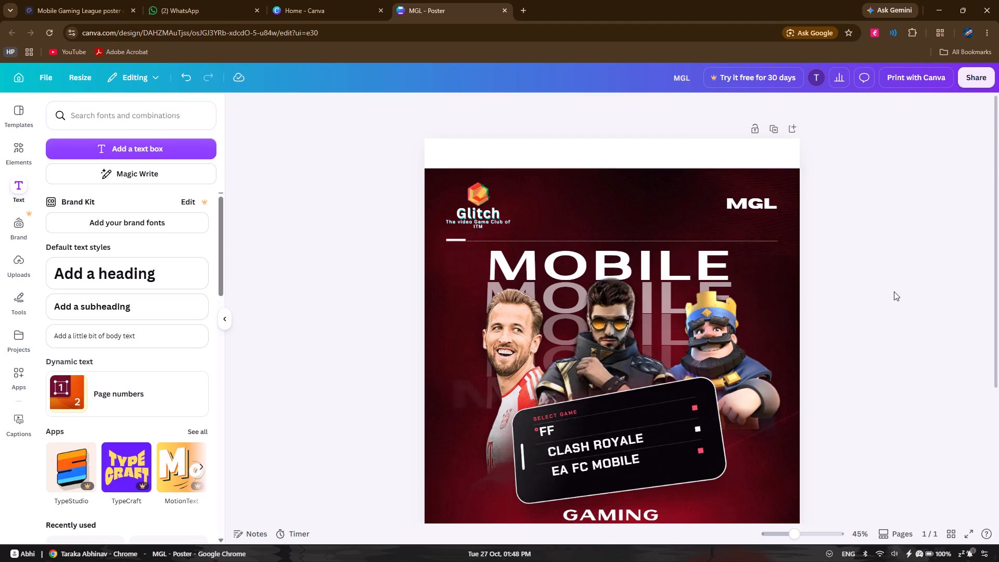
Review the poster layout from the logo header down past the GAMING LEAGUE title.
scroll(894, 291, down, 2)
scroll(894, 291, up, 1)
scroll(894, 291, down, 2)
scroll(894, 291, up, 2)
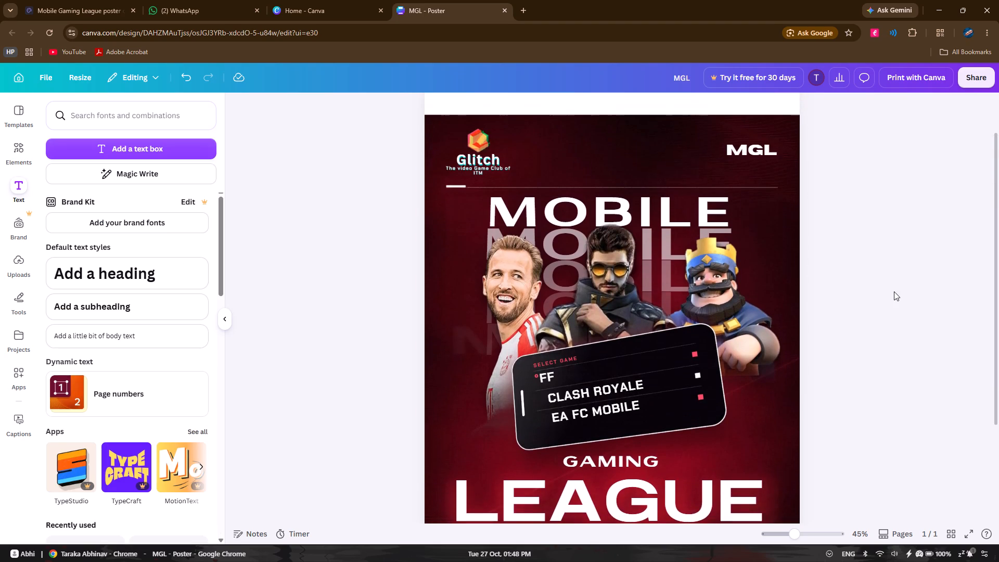
scroll(894, 291, down, 3)
scroll(889, 296, up, 3)
Replace the FF entry in the game list with FREE FIRE, shifted slightly right and widened to fit one line.
click(550, 395)
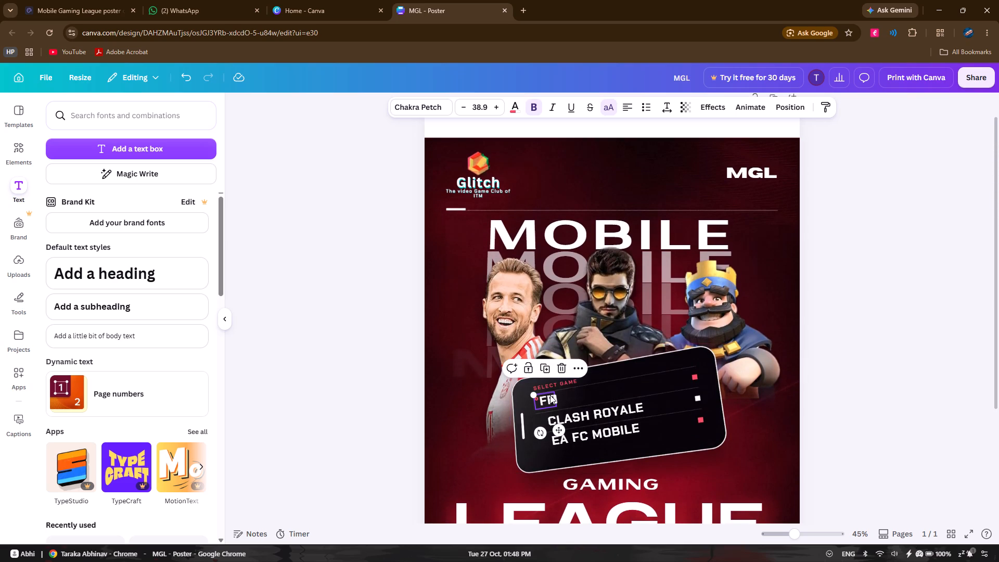
drag(549, 395, 559, 393)
double_click(558, 397)
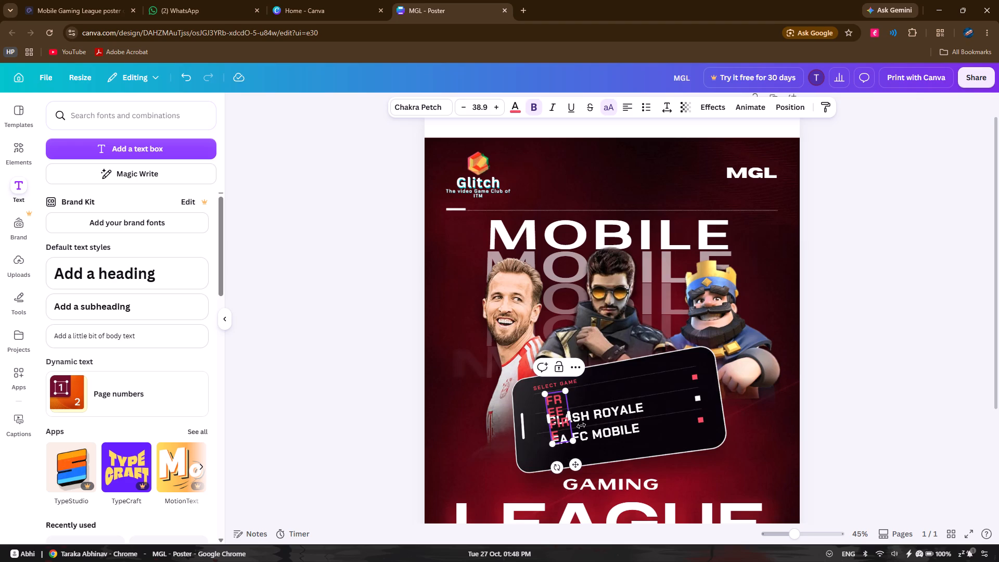
drag(570, 415, 587, 400)
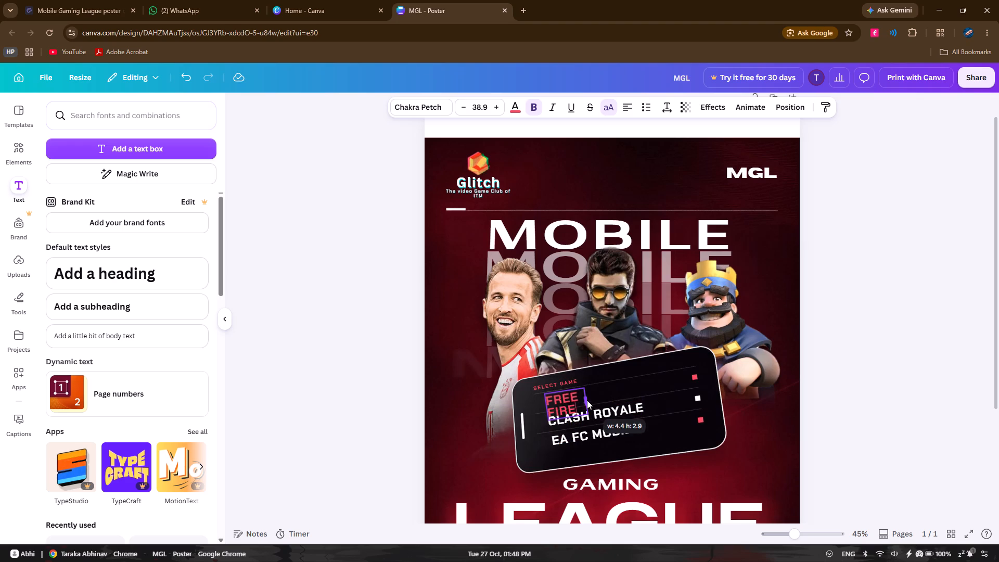
drag(587, 400, 629, 386)
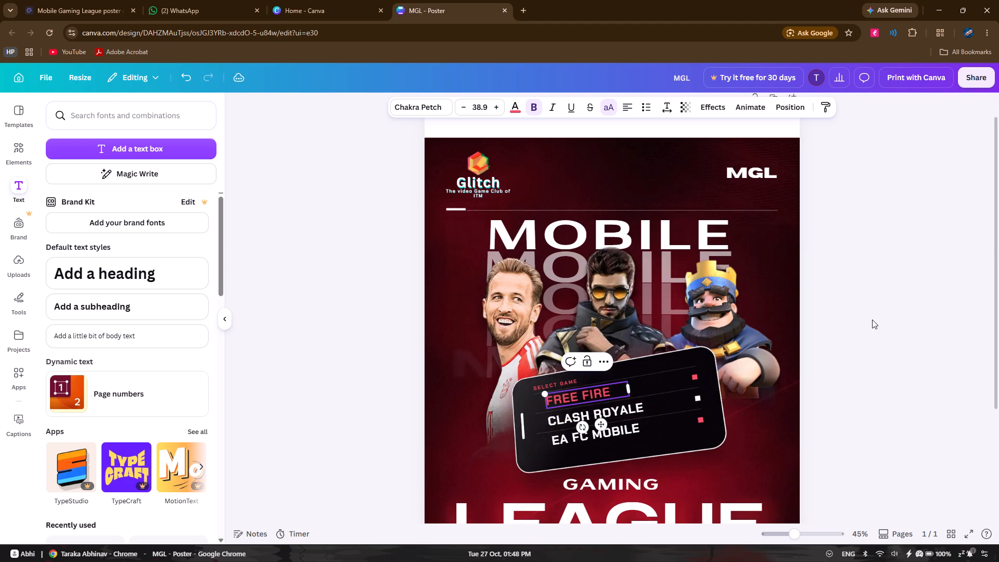
click(872, 320)
Recolour the FREE FIRE text white to match the other game names.
click(594, 392)
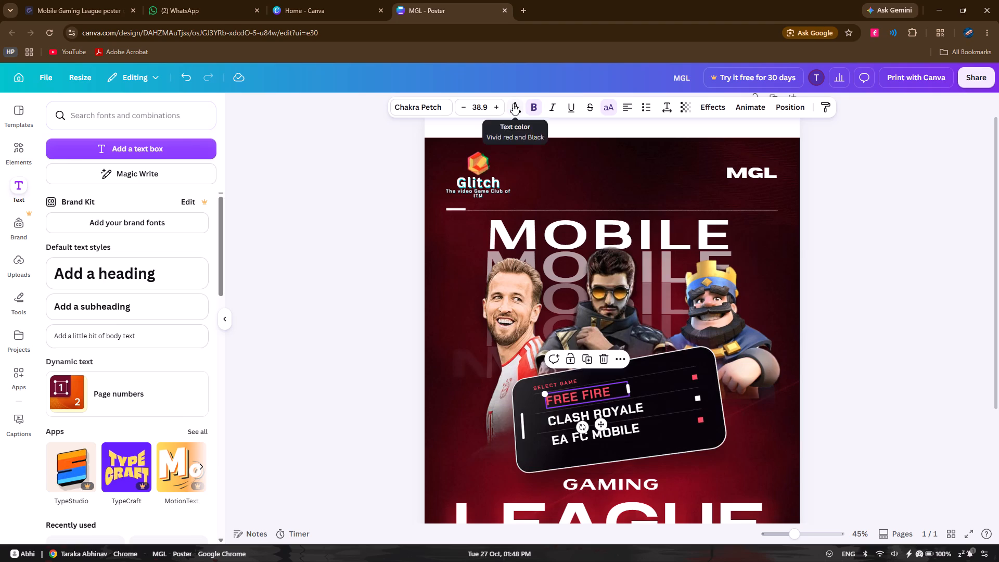
click(513, 104)
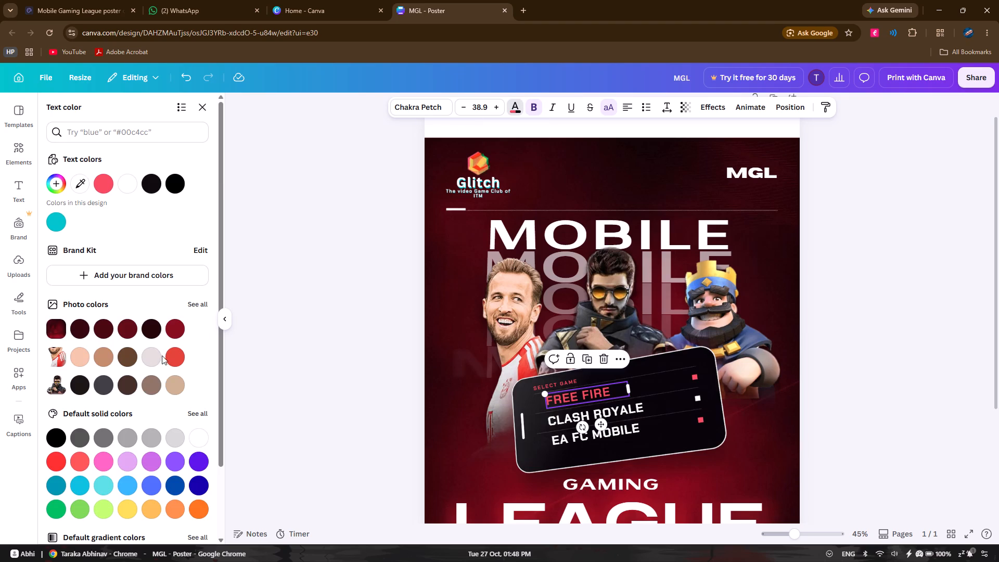
click(197, 441)
double_click(285, 364)
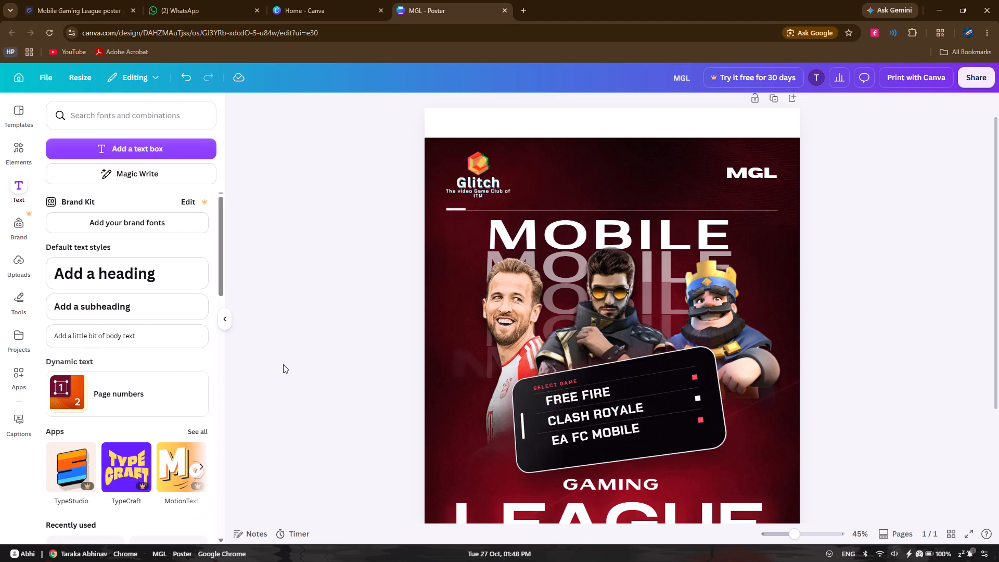
Append "- 7000" to the FREE FIRE entry in the game list.
click(591, 390)
click(613, 390)
key(space)
text(- 700)
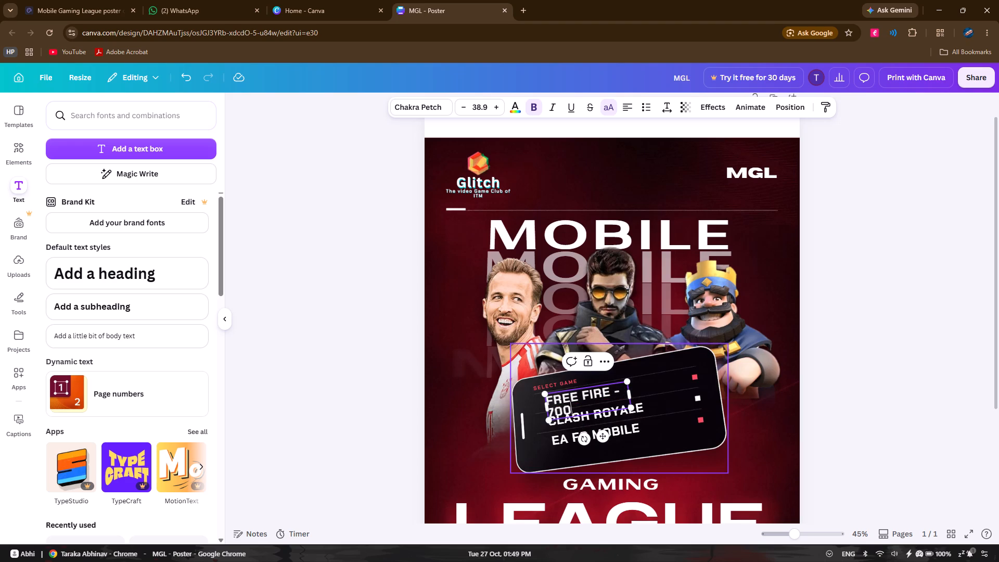
key(0)
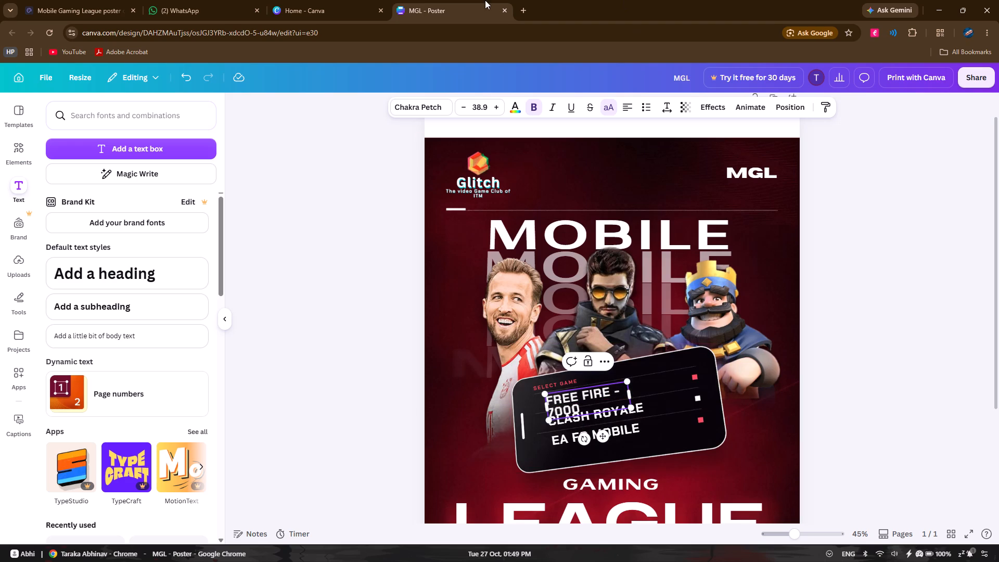
Search Google for "rupees symbol" in a new browser tab, copy the ₹ sign and return to the poster.
click(518, 4)
text(rupees)
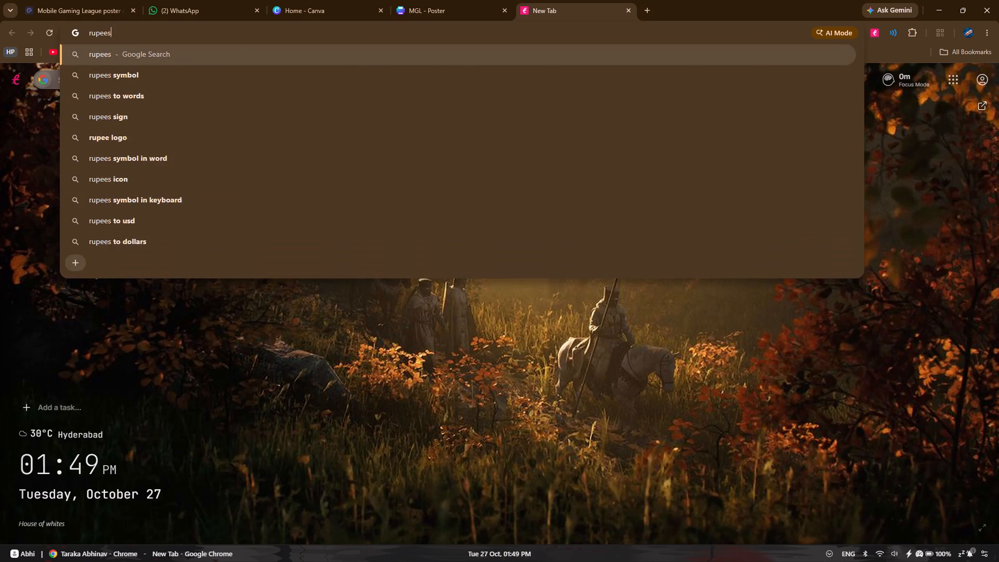
key(space)
key(Down)
key(Return)
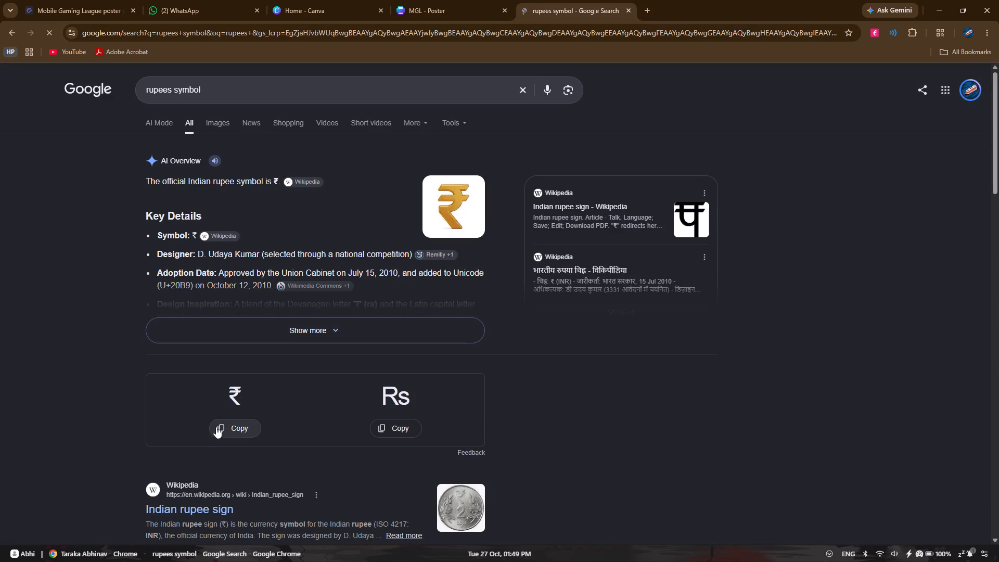
click(221, 427)
click(422, 0)
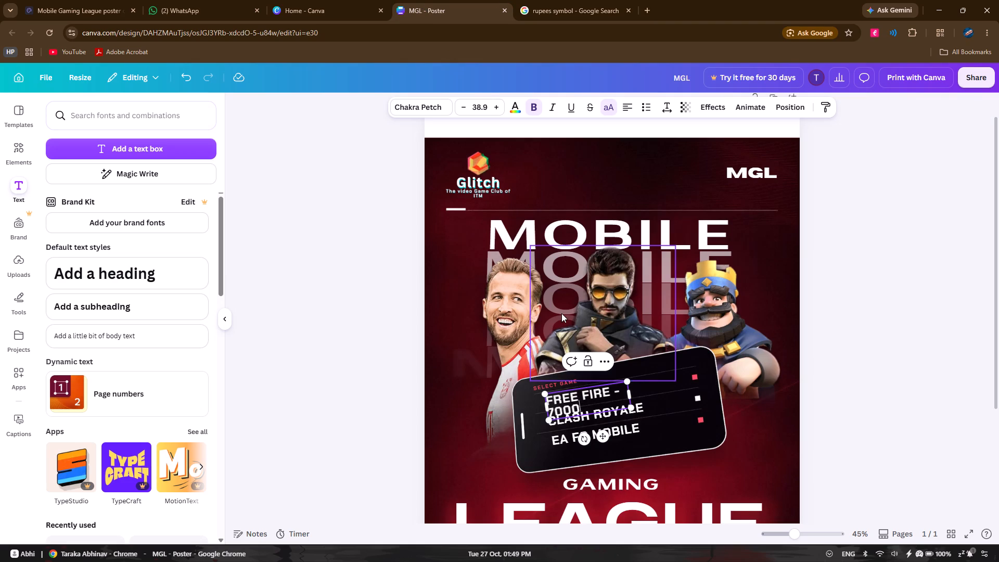
Add the ₹ sign after 7000 in the FREE FIRE entry and widen its text box to fit one line.
key(ctrl+v)
key(Left)
key(Left)
key(Left)
key(Left)
key(Left)
drag(631, 394, 648, 390)
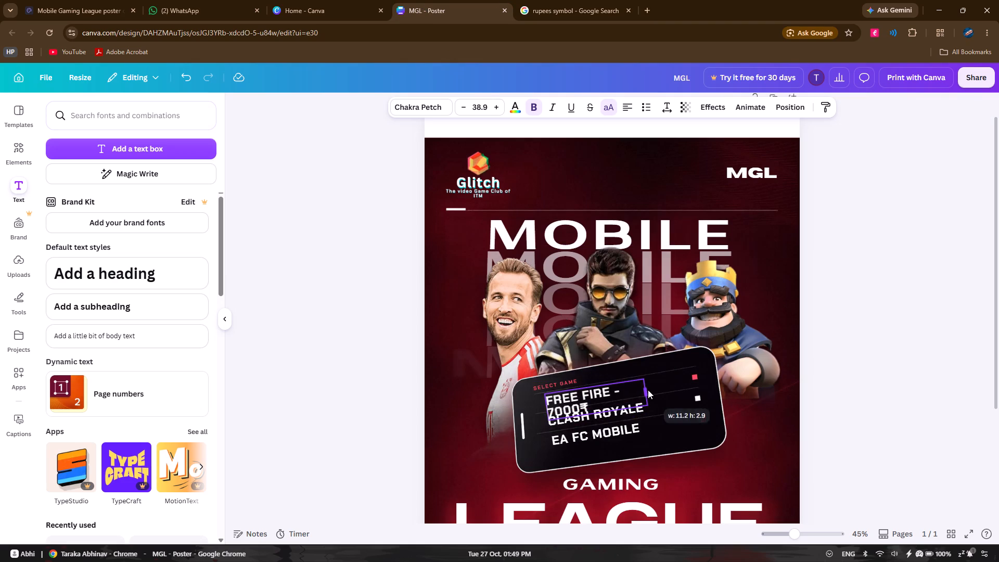
drag(648, 390, 672, 380)
Extend the CLASH ROYALE entry with "- 2000₹" and widen its text box to fit one line.
click(609, 408)
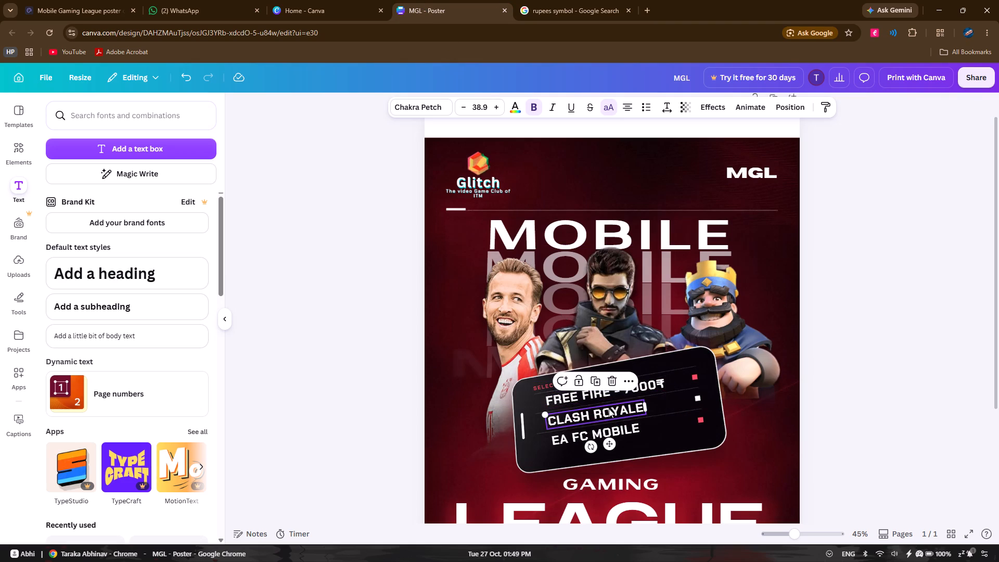
double_click(609, 408)
click(631, 413)
click(638, 411)
click(639, 411)
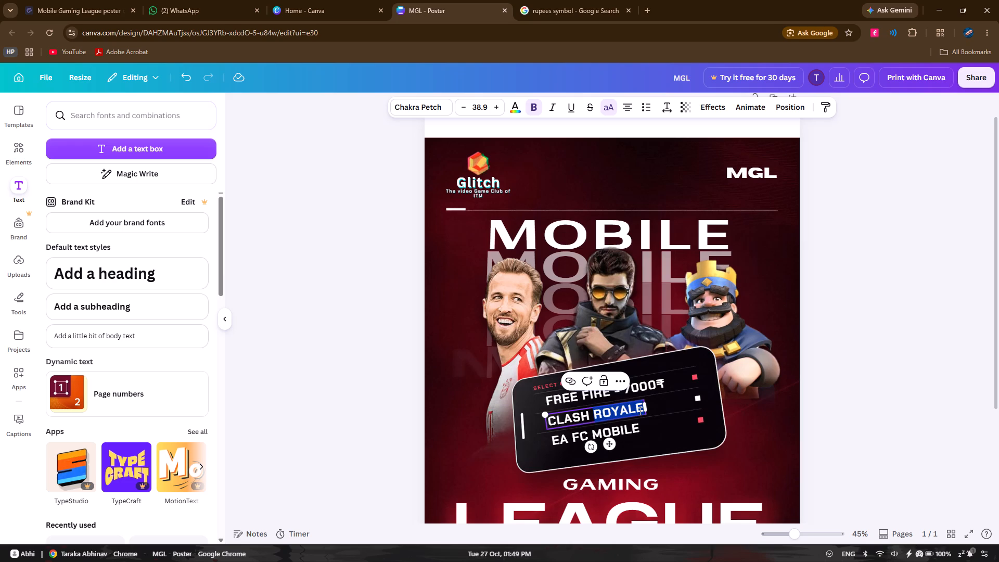
key(Right)
key(space)
text(- 200)
key(0)
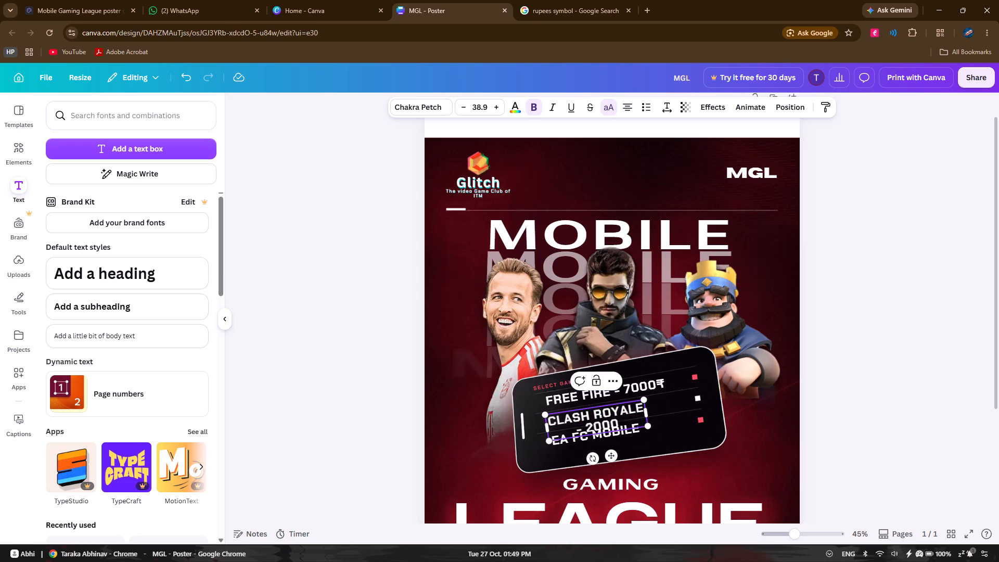
key(ctrl+v)
drag(649, 411, 678, 404)
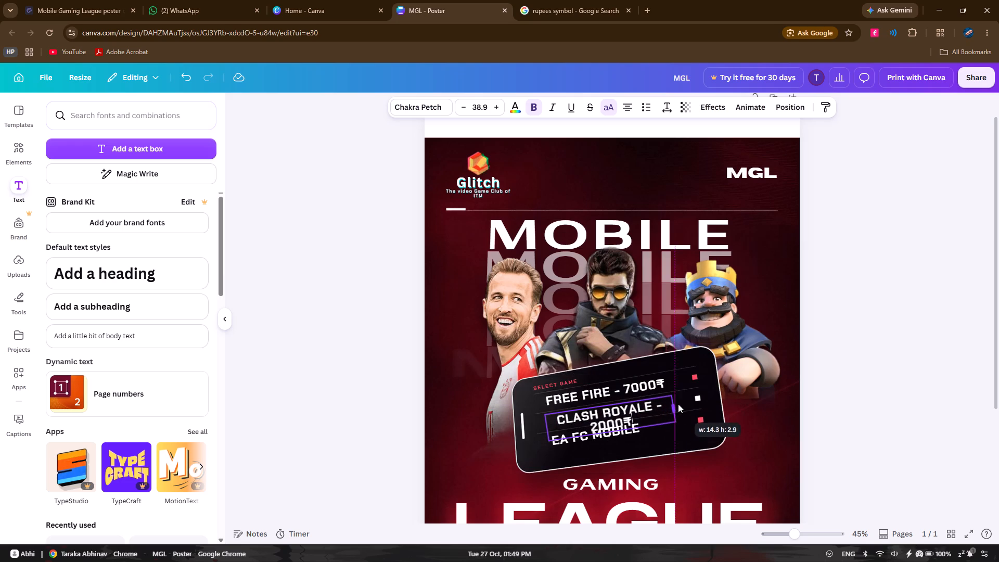
drag(678, 404, 697, 398)
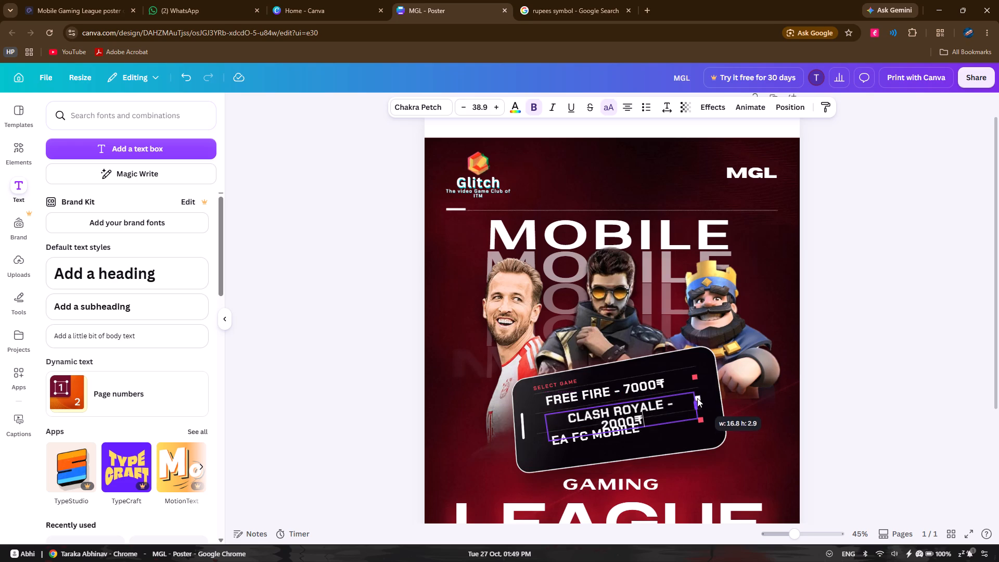
drag(697, 398, 700, 397)
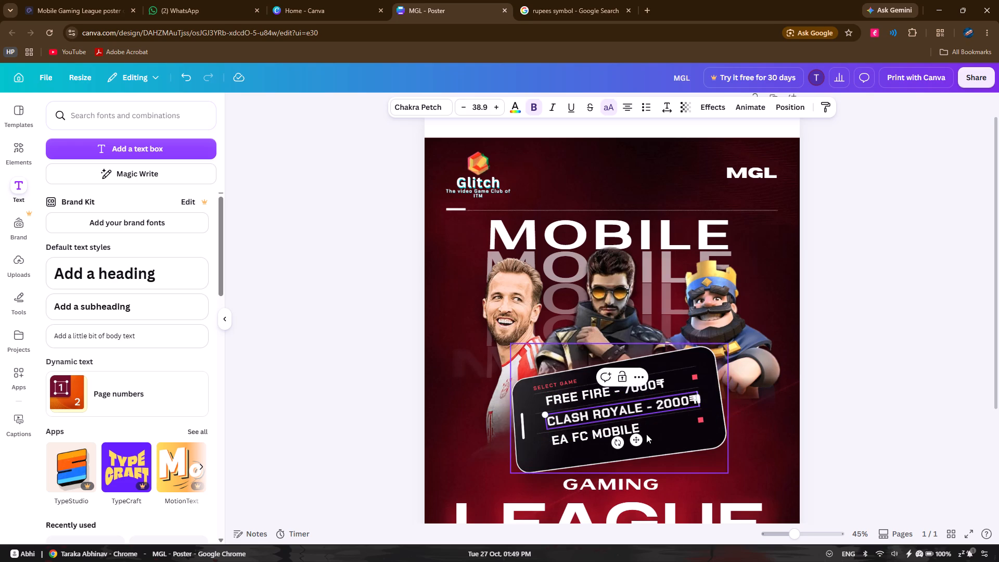
Move the CLASH ROYALE entry left inside the phone graphic so its amount clears the white square marker.
click(635, 437)
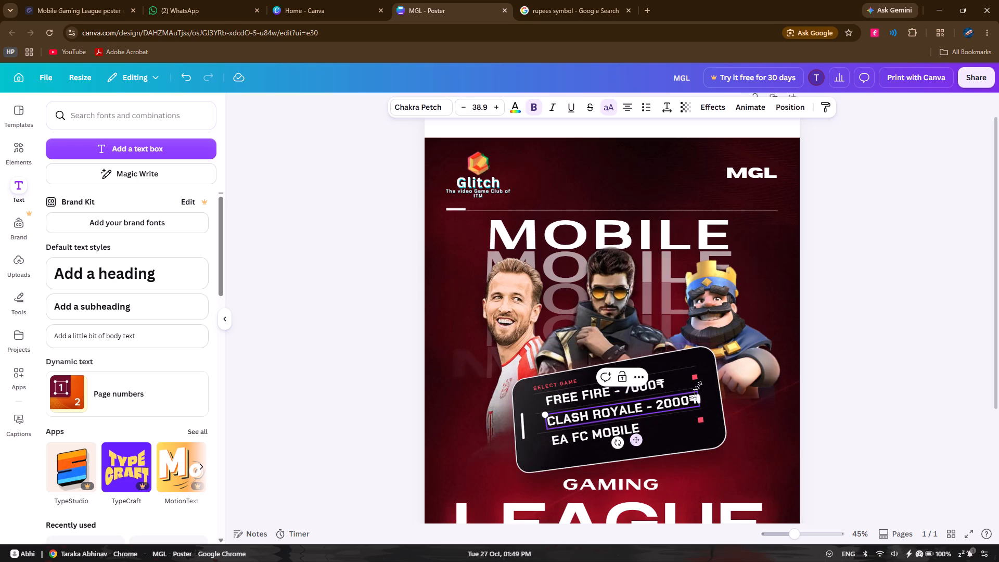
click(695, 376)
click(871, 341)
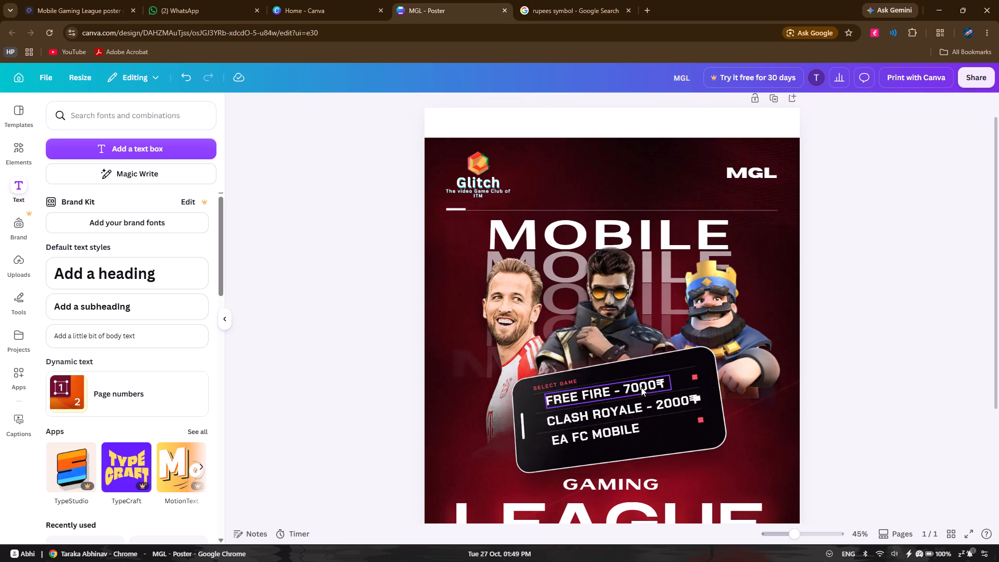
click(620, 403)
drag(625, 408, 619, 411)
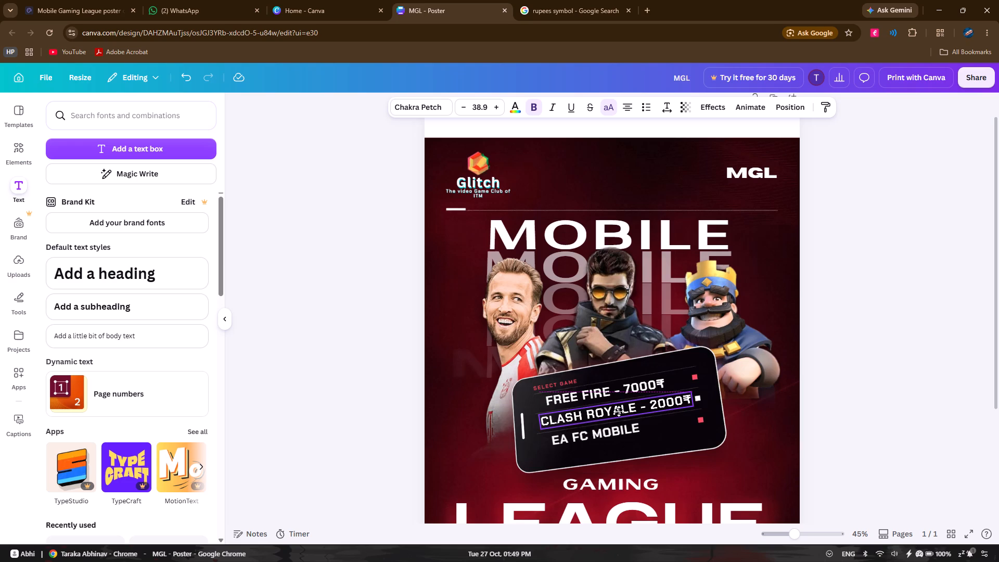
drag(619, 411, 621, 411)
drag(633, 442, 629, 442)
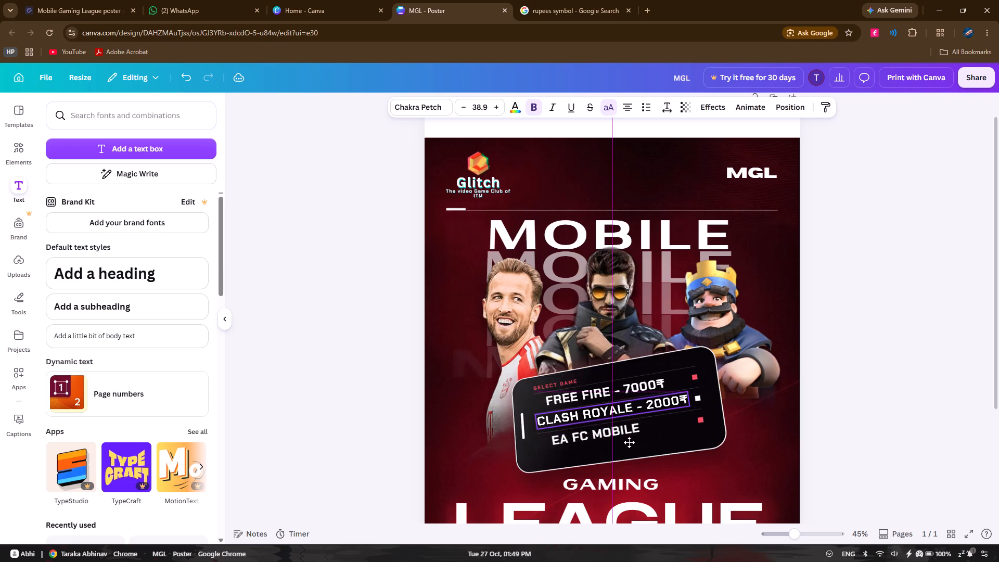
drag(629, 442, 629, 443)
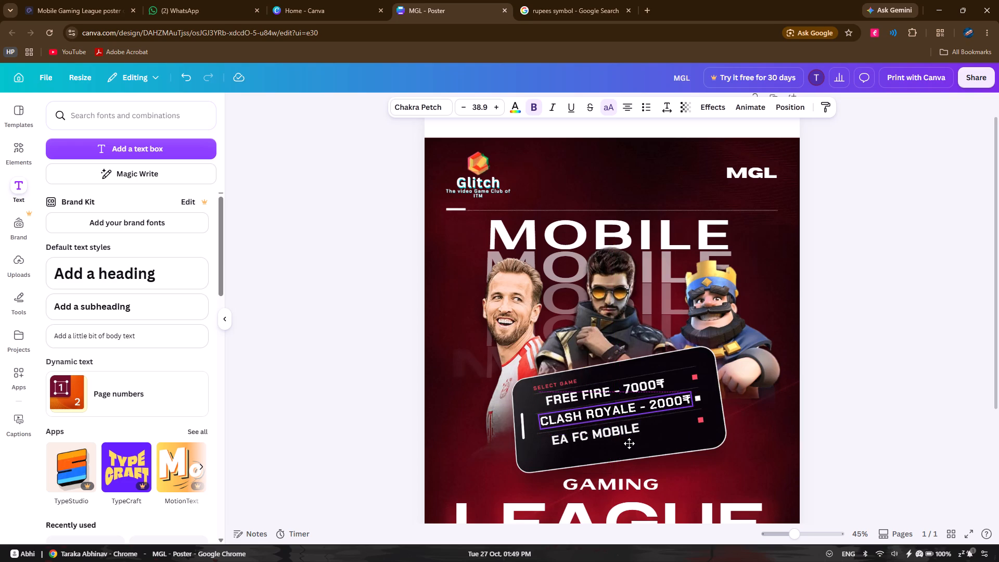
drag(629, 443, 629, 445)
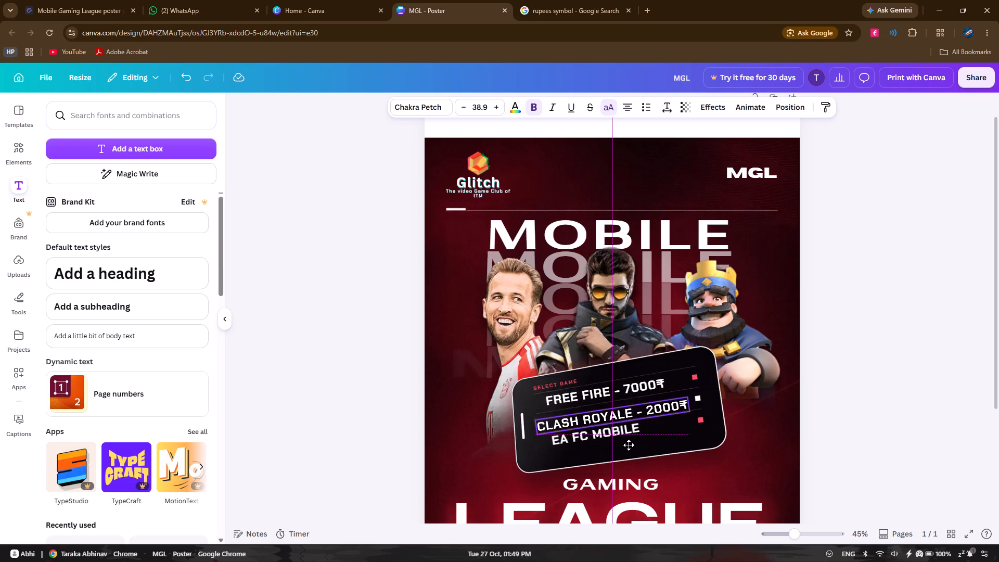
drag(629, 445, 627, 444)
drag(795, 530, 811, 530)
scroll(712, 398, down, 5)
click(553, 279)
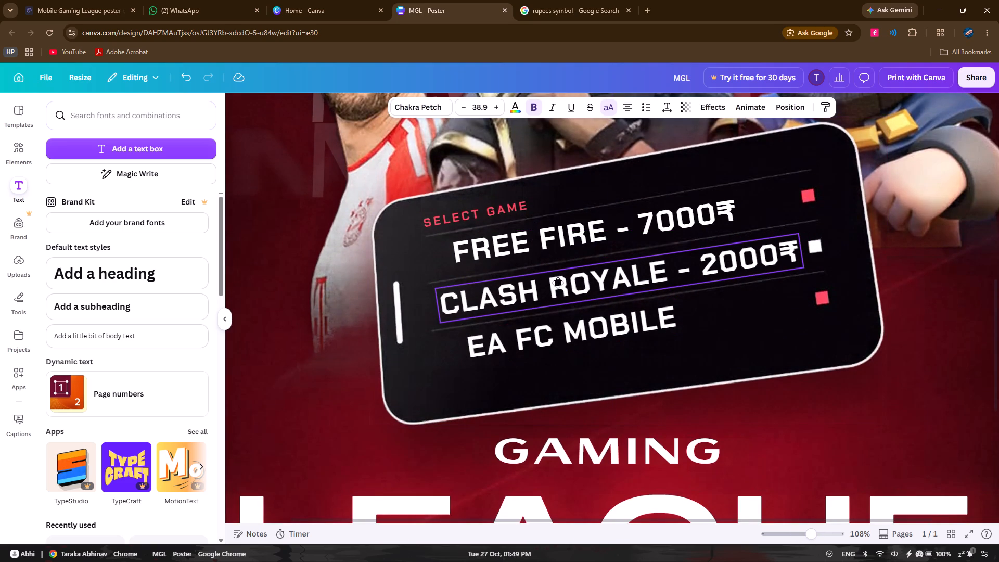
Shift the FREE FIRE and EA FC MOBILE entries left to line up with the start of the CLASH ROYALE entry.
drag(528, 231, 524, 232)
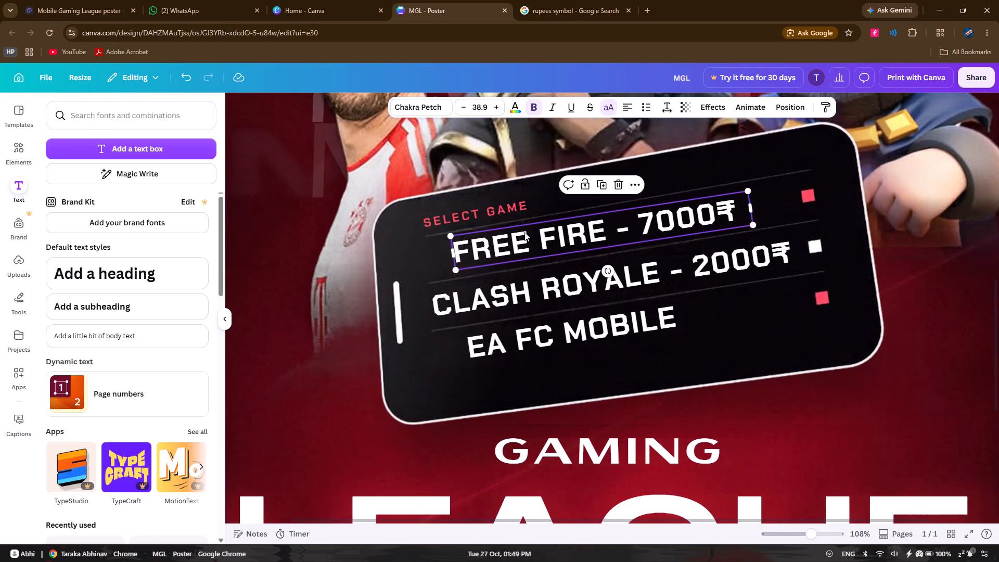
drag(524, 232, 506, 235)
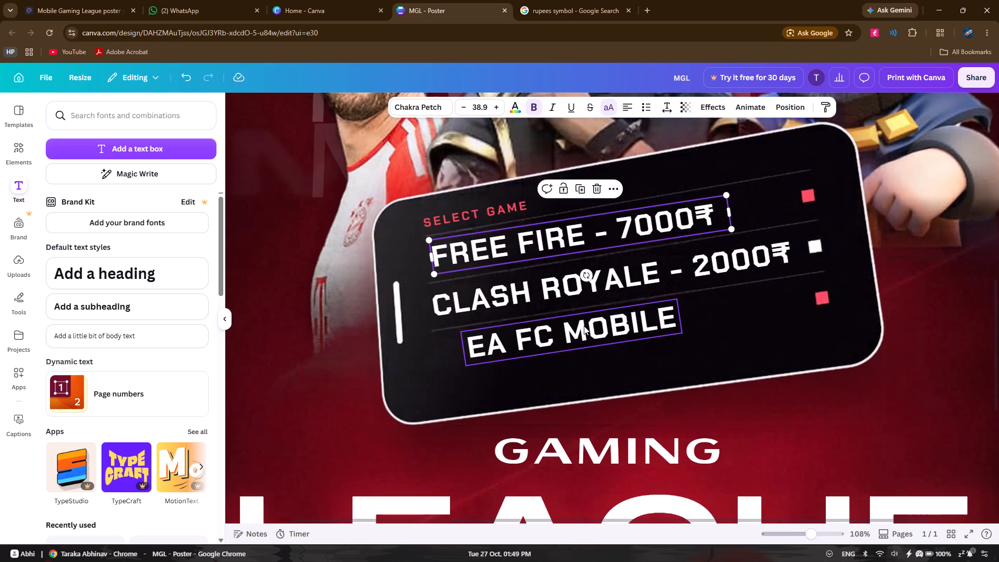
drag(584, 326, 564, 325)
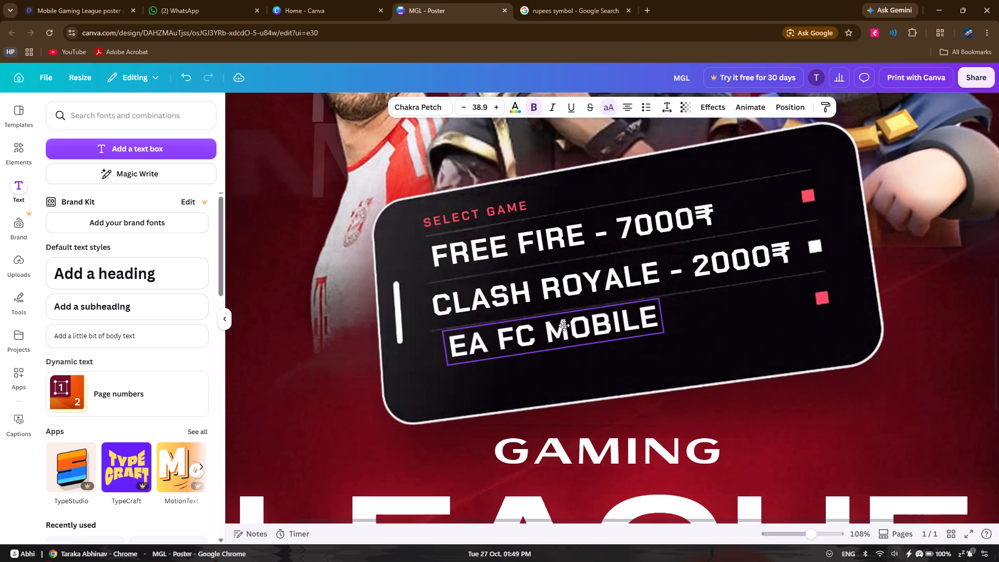
drag(564, 325, 562, 331)
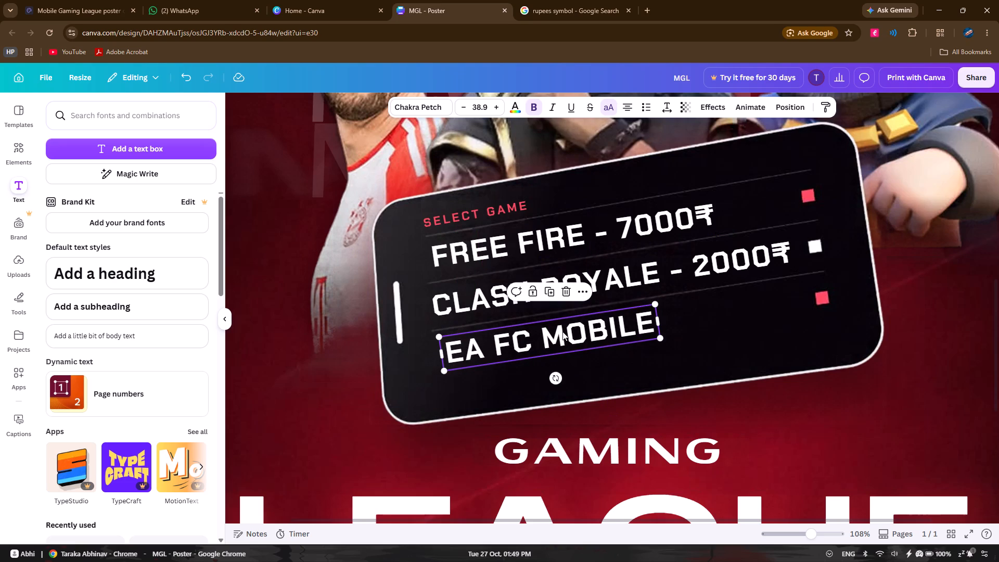
Extend the EA FC MOBILE entry with "- 2000₹" and widen its text box to fit one line.
click(609, 332)
click(639, 329)
click(657, 327)
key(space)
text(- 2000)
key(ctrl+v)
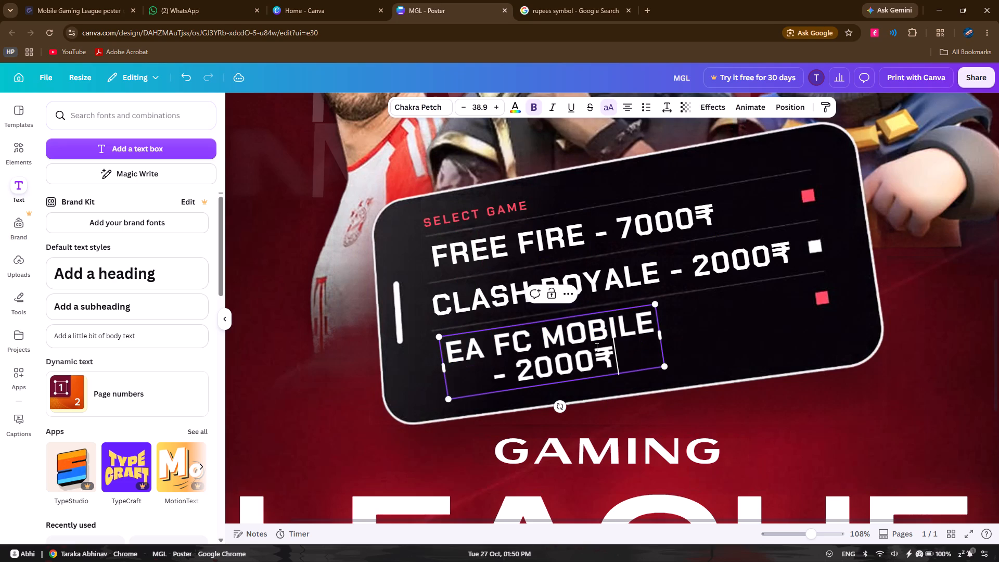
drag(664, 335, 796, 294)
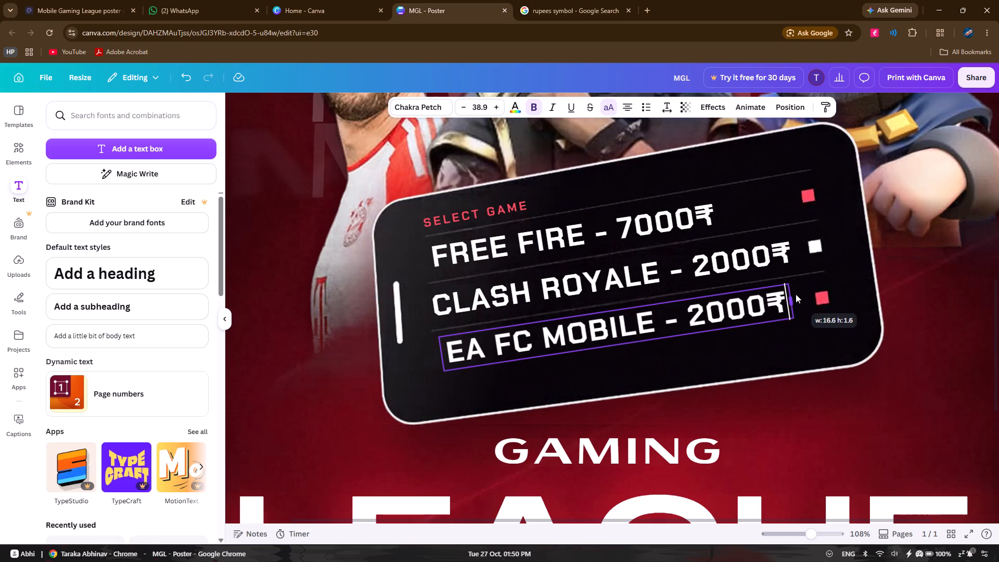
drag(796, 294, 798, 293)
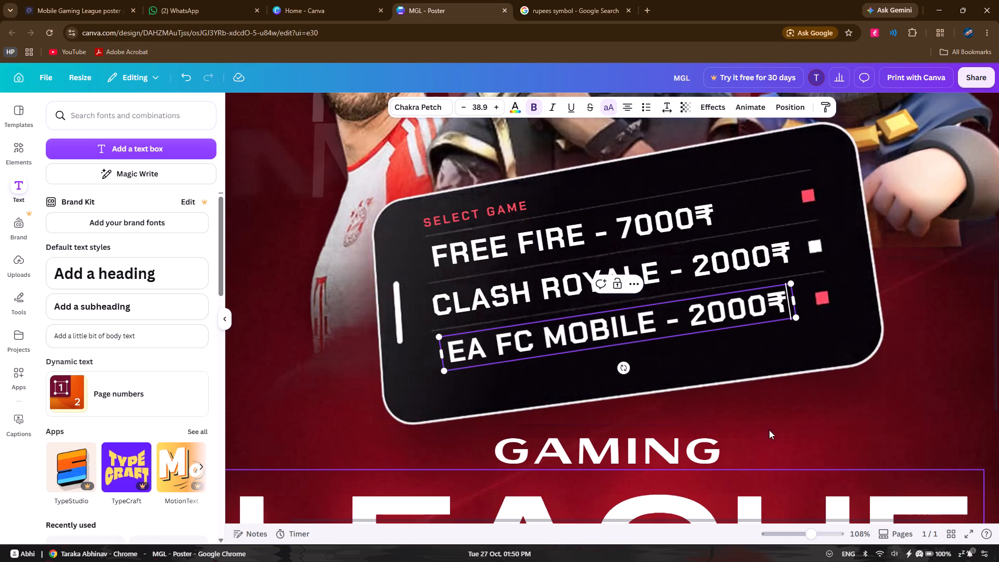
Nudge the FREE FIRE and EA FC MOBILE entries slightly left towards the start of the CLASH ROYALE entry.
click(693, 347)
click(618, 325)
click(566, 238)
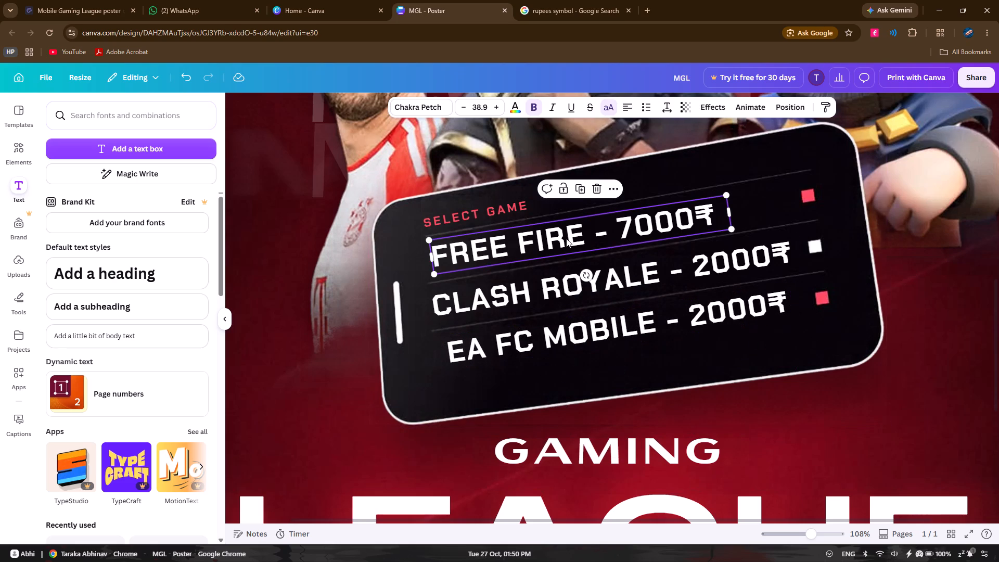
click(590, 235)
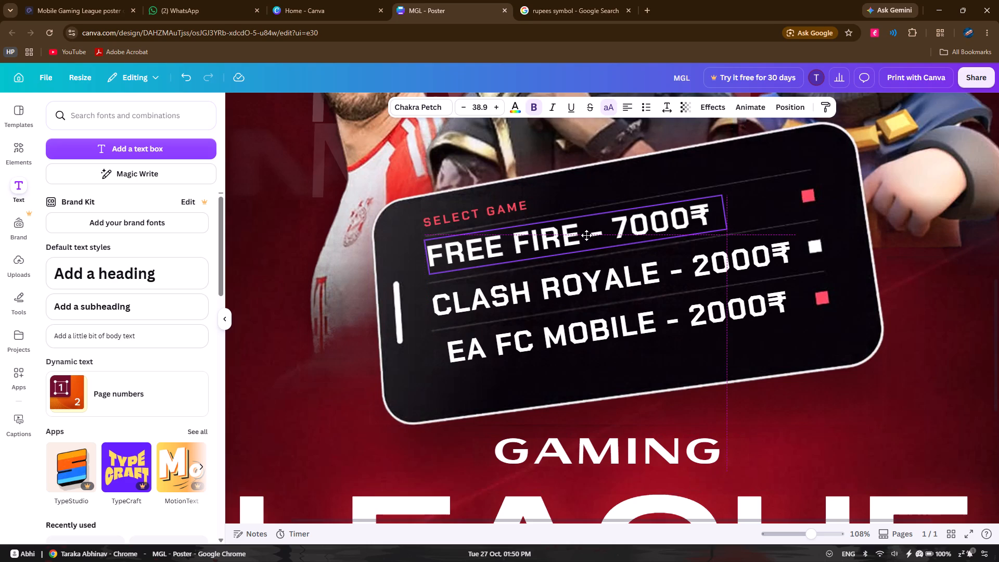
click(582, 334)
drag(582, 334, 577, 335)
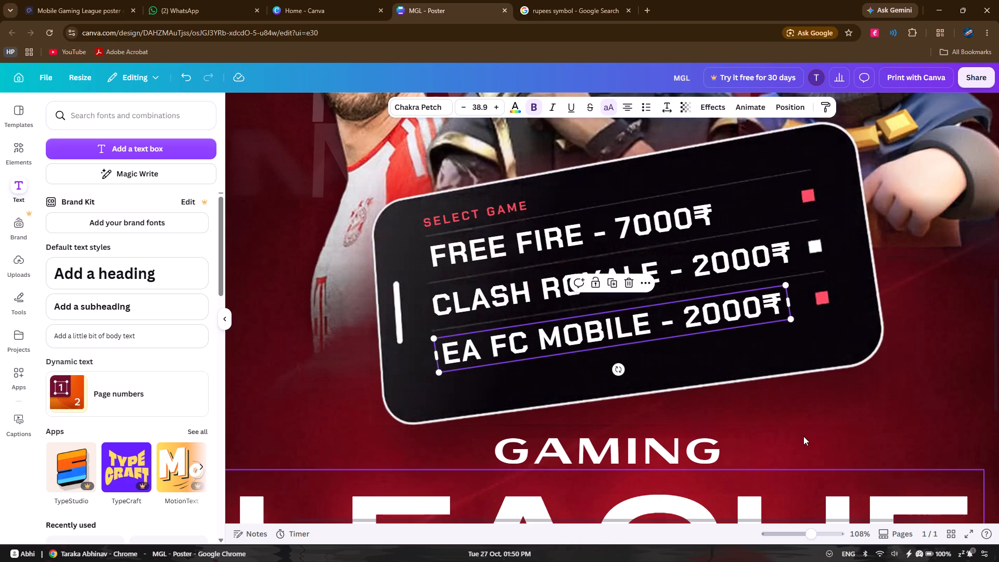
click(803, 436)
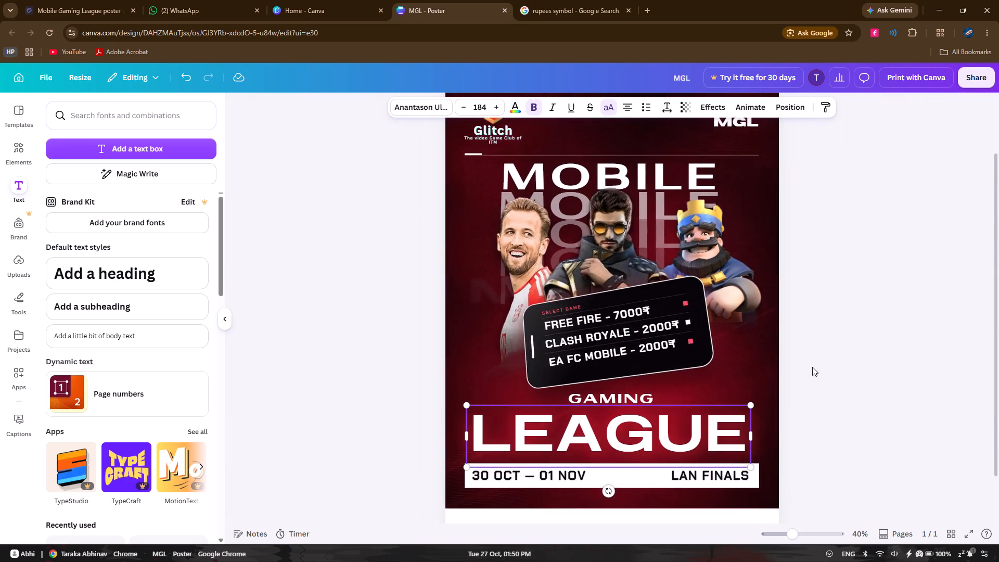
Select the MGL text in the poster's header, opposite the Glitch logo.
scroll(830, 375, up, 1)
click(830, 377)
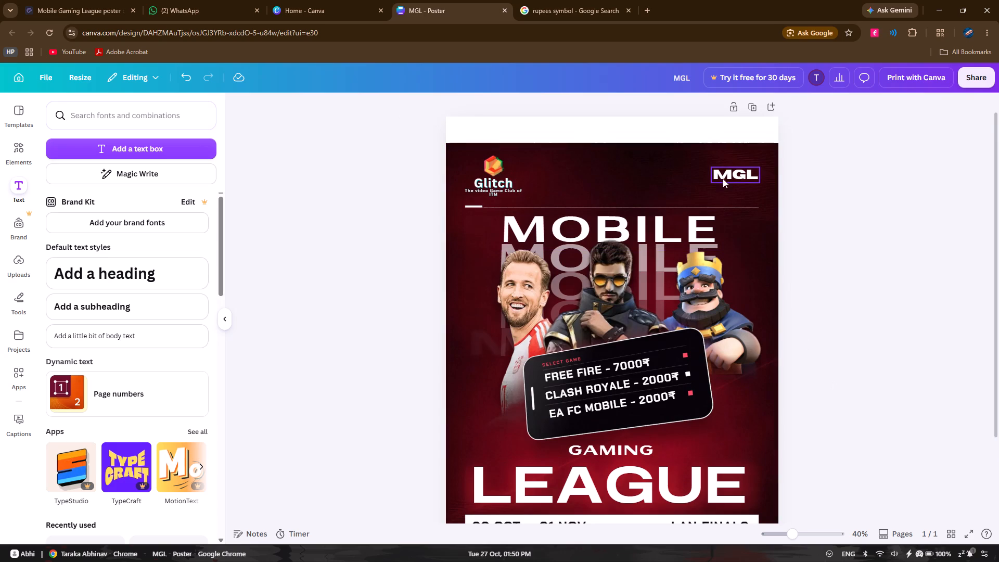
click(725, 169)
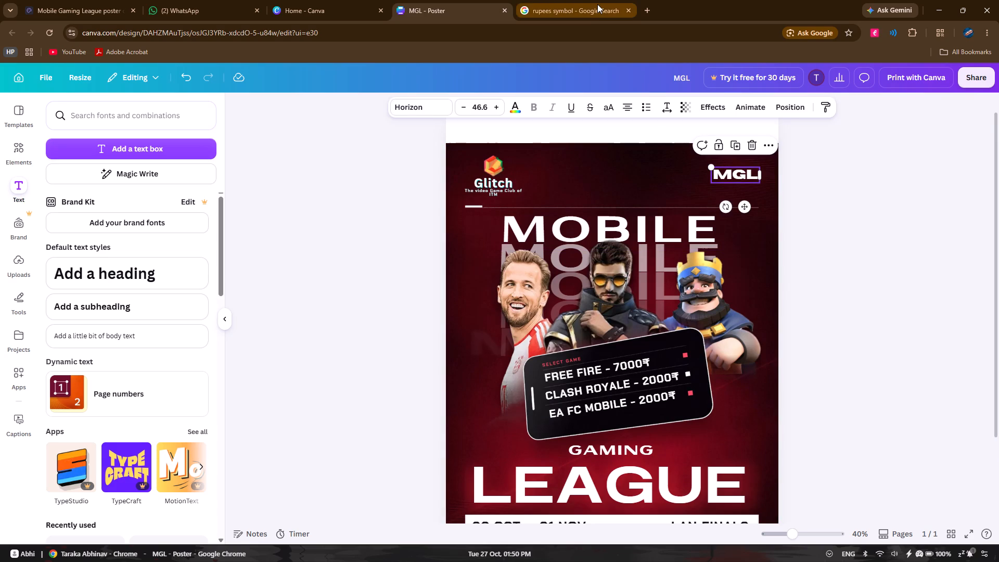
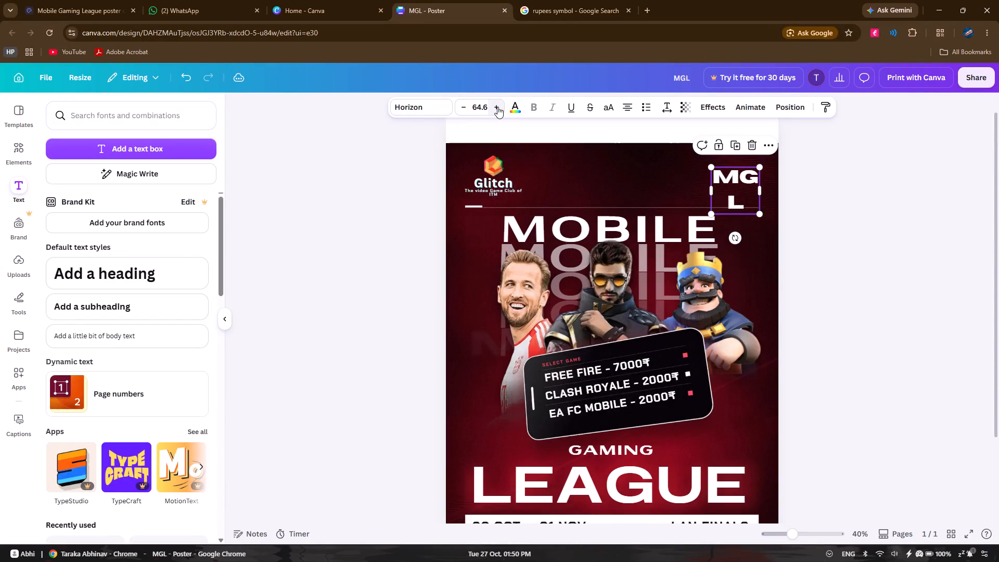
Enlarge the MGL text at the top of the poster to size 71.6 and widen its text box to fit one line.
triple_click(497, 107)
click(497, 107)
click(537, 105)
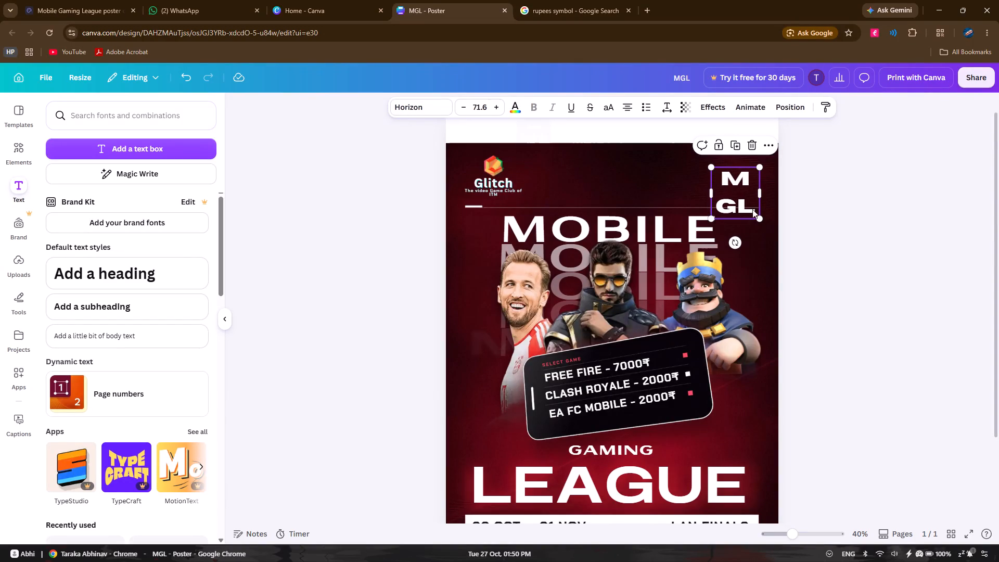
click(760, 188)
drag(760, 188, 789, 187)
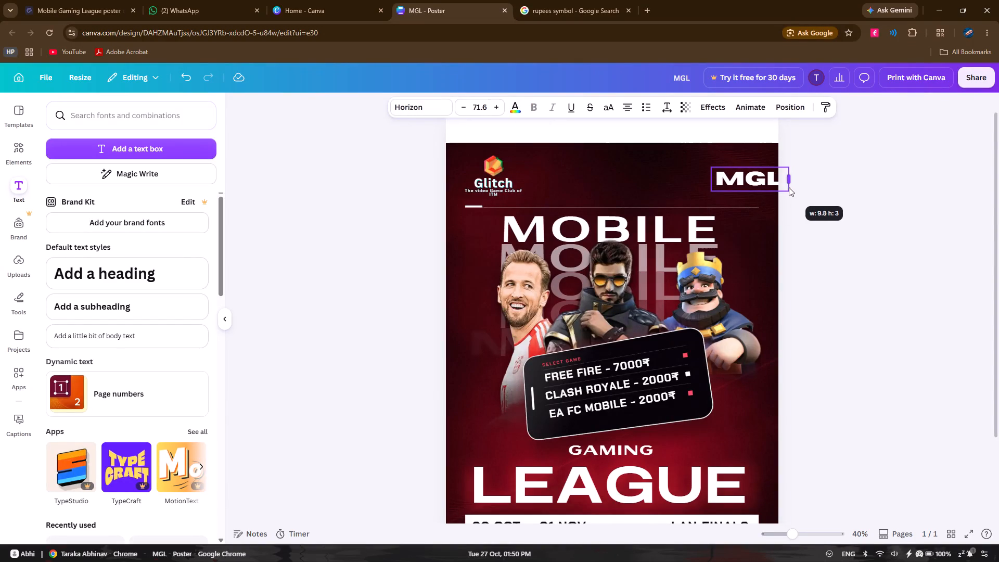
drag(789, 187, 783, 187)
Move the MGL text inside the poster, above the divider line, with its right edge lined up with the line's end.
drag(753, 214, 750, 208)
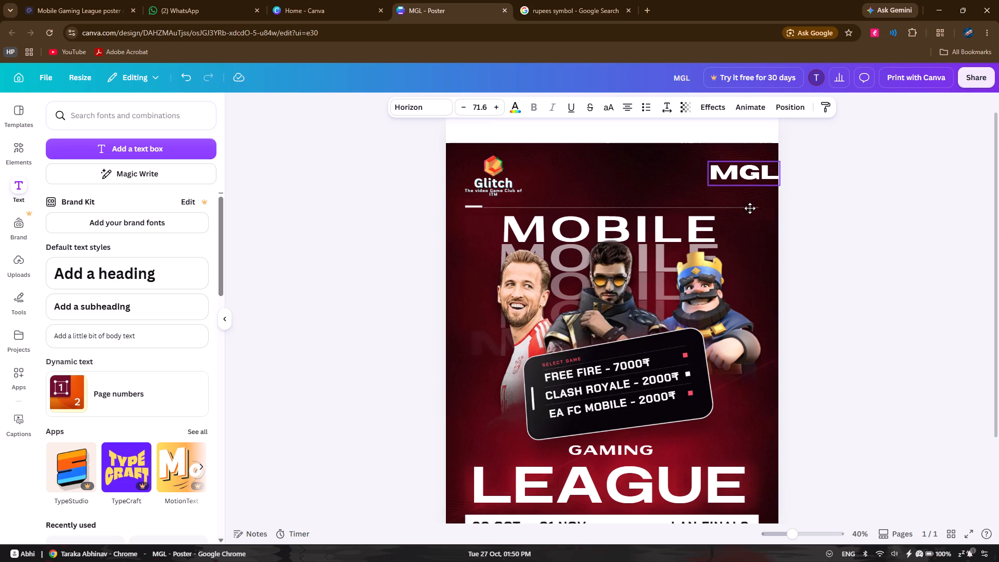
drag(750, 208, 731, 208)
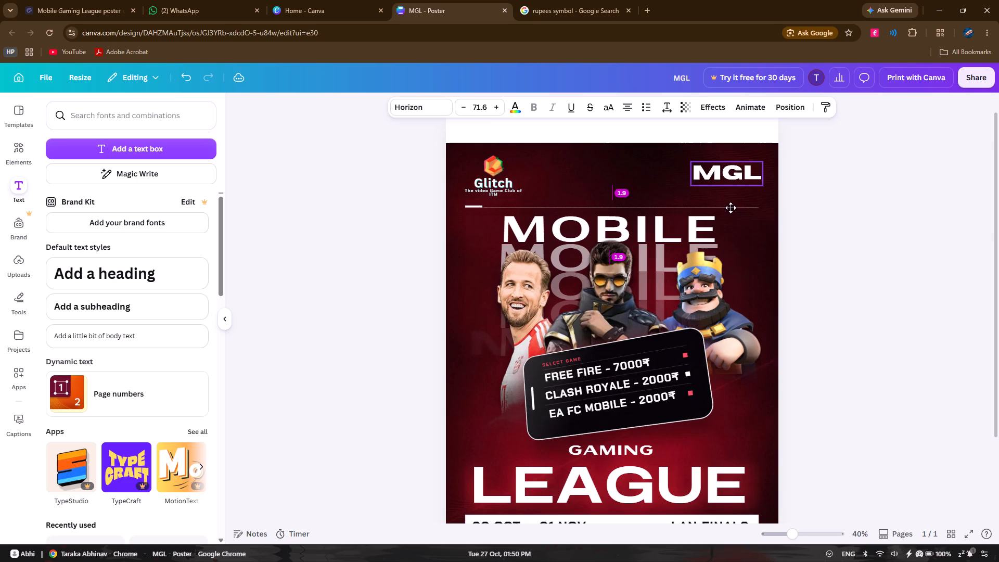
drag(731, 208, 731, 209)
click(872, 181)
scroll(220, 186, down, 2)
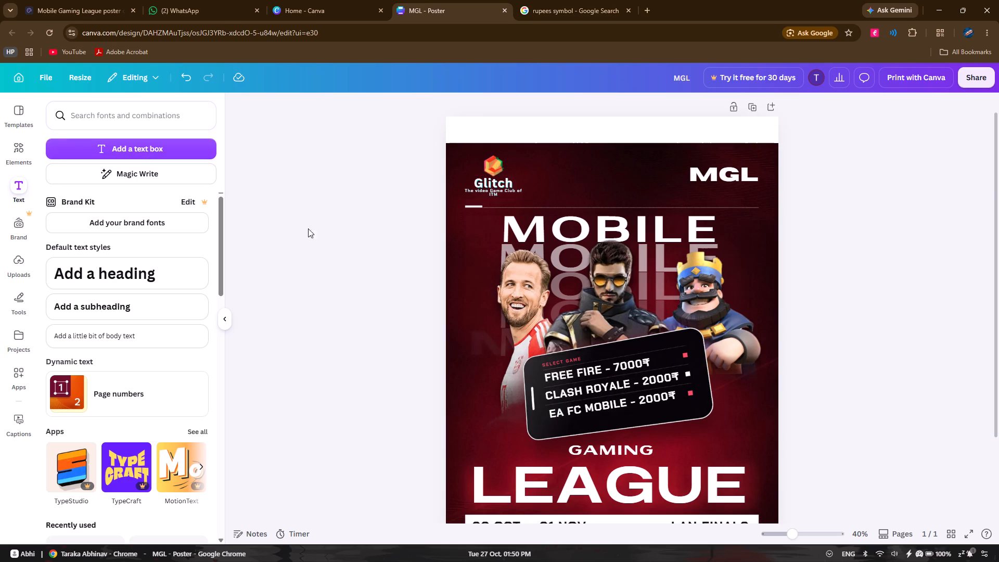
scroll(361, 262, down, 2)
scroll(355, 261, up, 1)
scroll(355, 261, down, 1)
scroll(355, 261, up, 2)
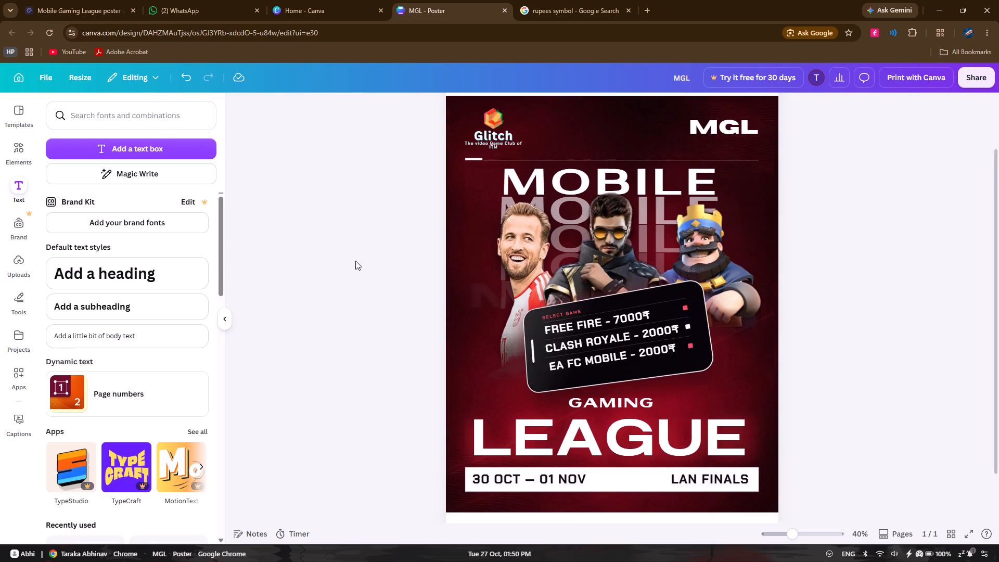
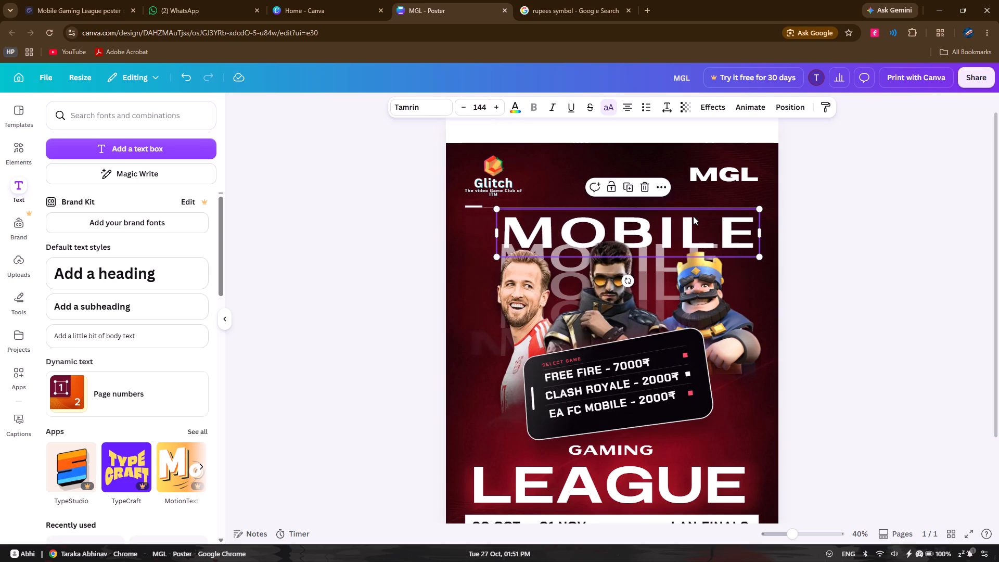
Undo the enlargement and widening of the top MOBILE heading, back to font size 122.
key(ctrl+z)
key(ctrl+z)
key(ctrl+z)
key(ctrl+z)
key(ctrl+z)
key(ctrl+z)
key(ctrl+z)
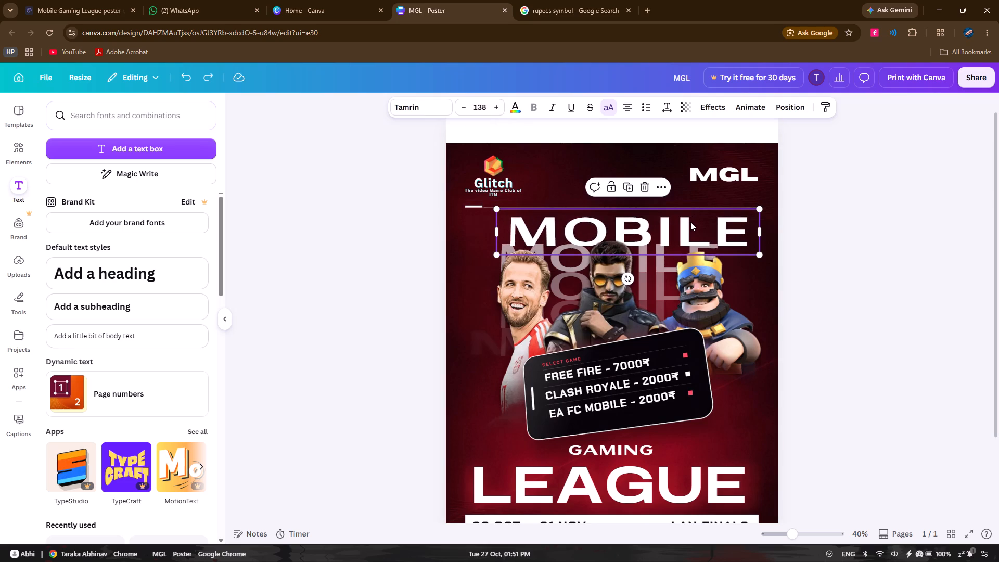
key(ctrl+z)
key(ctrl+z)
key(ctrl+z)
key(ctrl+z)
key(ctrl+z)
key(ctrl+z)
key(ctrl+z)
key(ctrl+z)
key(ctrl+z)
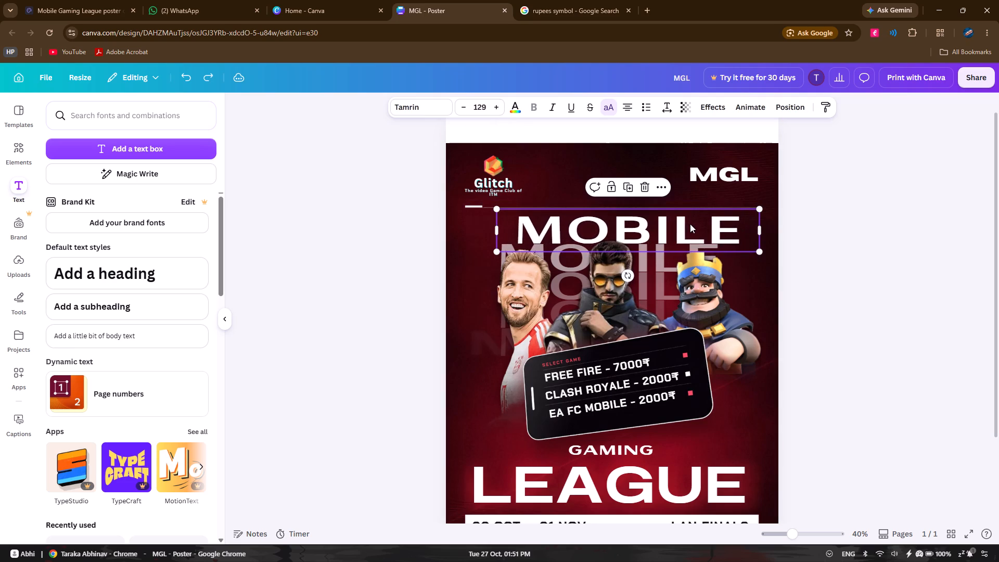
key(ctrl+z)
key(ctrl+z)
key(ctrl+z)
key(ctrl+z)
key(ctrl+z)
key(ctrl+z)
key(ctrl+z)
key(ctrl+z)
key(ctrl+z)
key(ctrl+z)
key(ctrl+z)
key(ctrl+z)
key(ctrl+z)
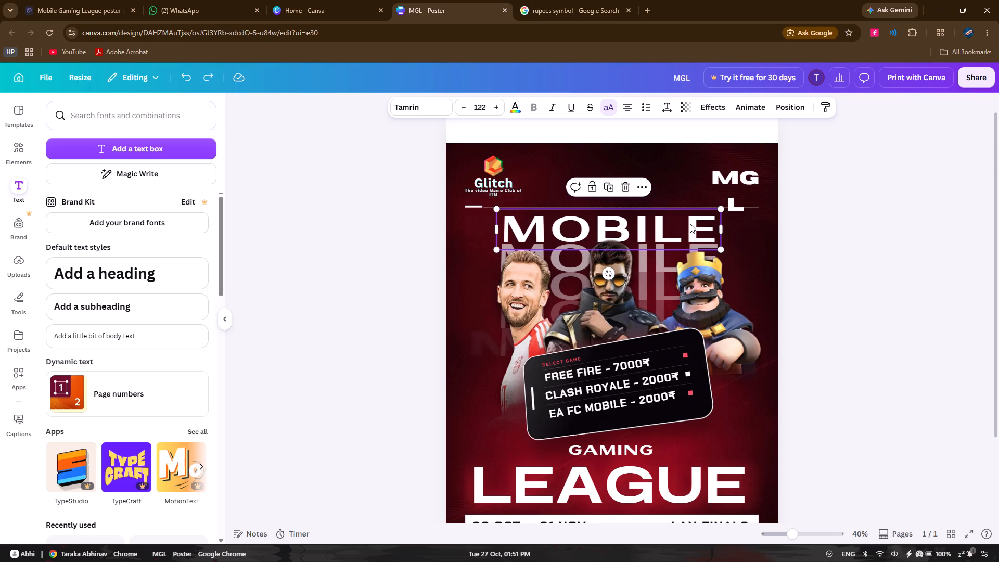
Redo the MGL heading changes so it sits on one line, keeping the MOBILE heading at size 122, and deselect it.
key(ctrl+y)
key(ctrl+y)
key(ctrl+y)
key(ctrl+y)
key(ctrl+y)
key(ctrl+y)
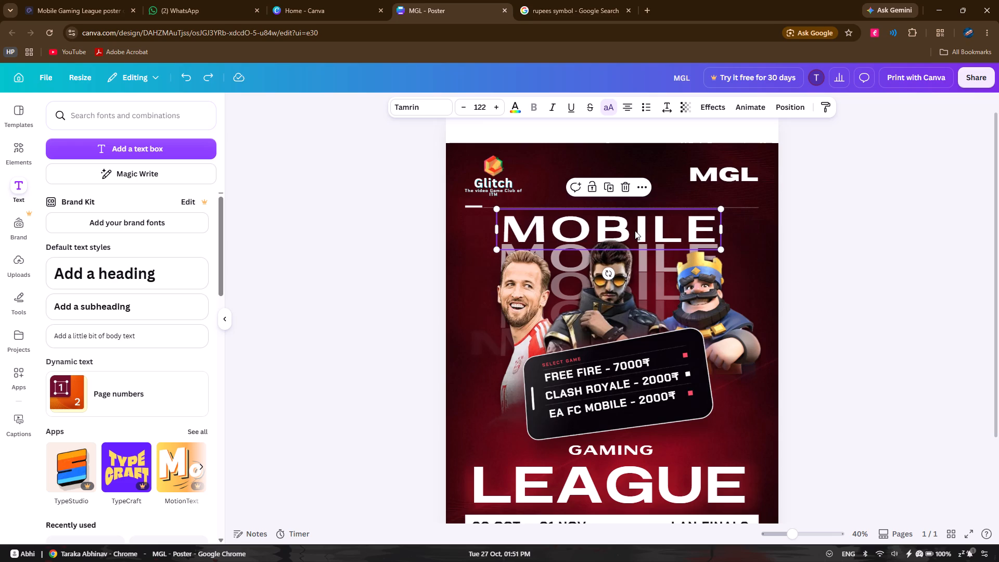
key(ctrl+y)
key(ctrl+z)
click(377, 291)
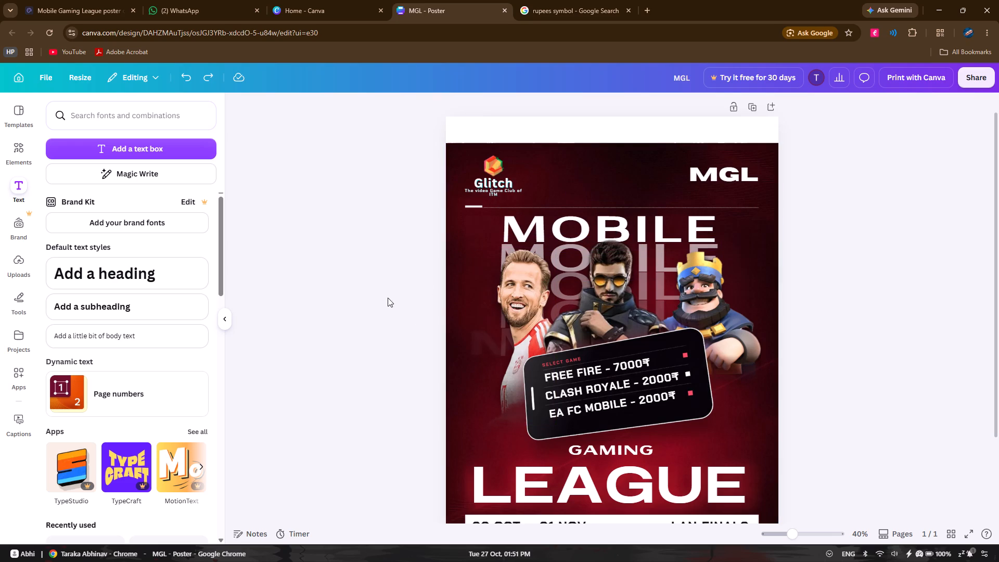
Select all five stacked MOBILE text layers, from the faintest copy to the solid white heading, and increase their font size together.
key(alt+1)
click(337, 308)
right_click(493, 350)
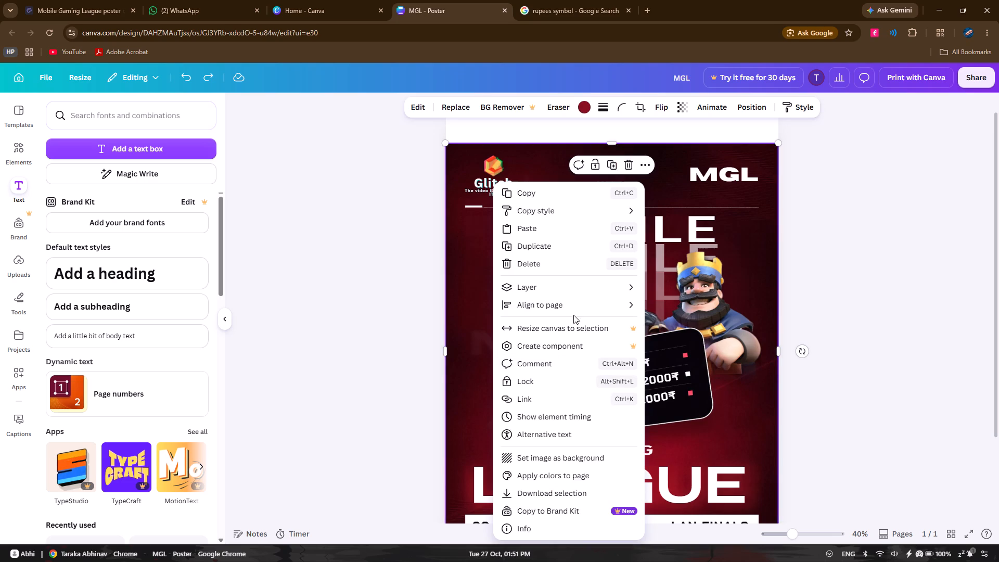
click(576, 281)
click(702, 371)
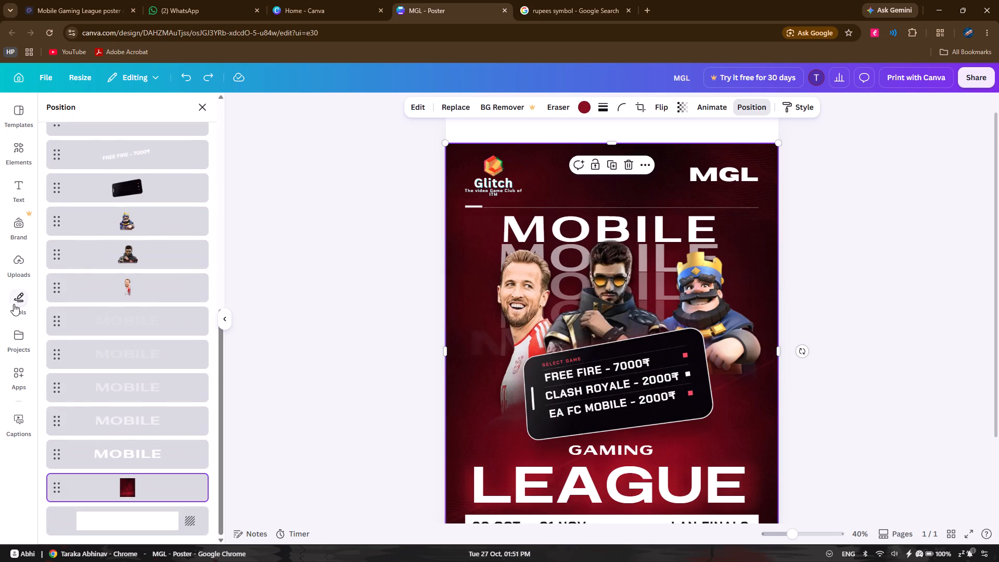
click(117, 325)
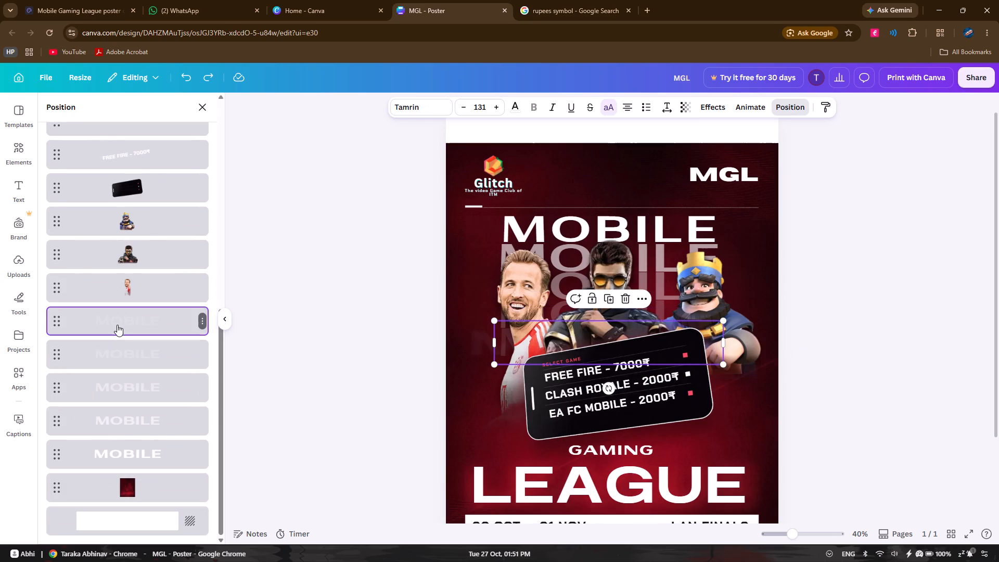
shift+click(116, 463)
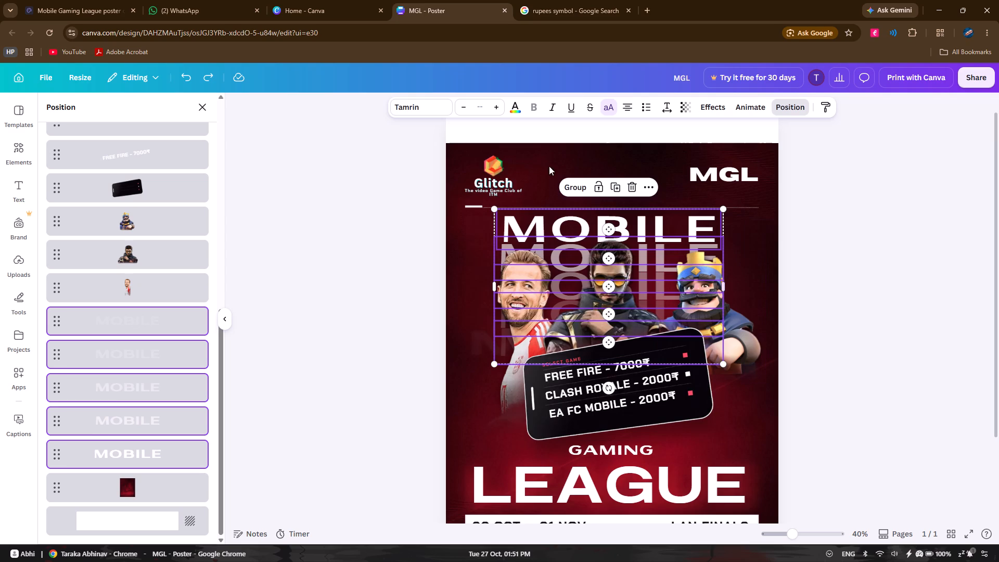
triple_click(493, 111)
triple_click(493, 111)
triple_click(493, 111)
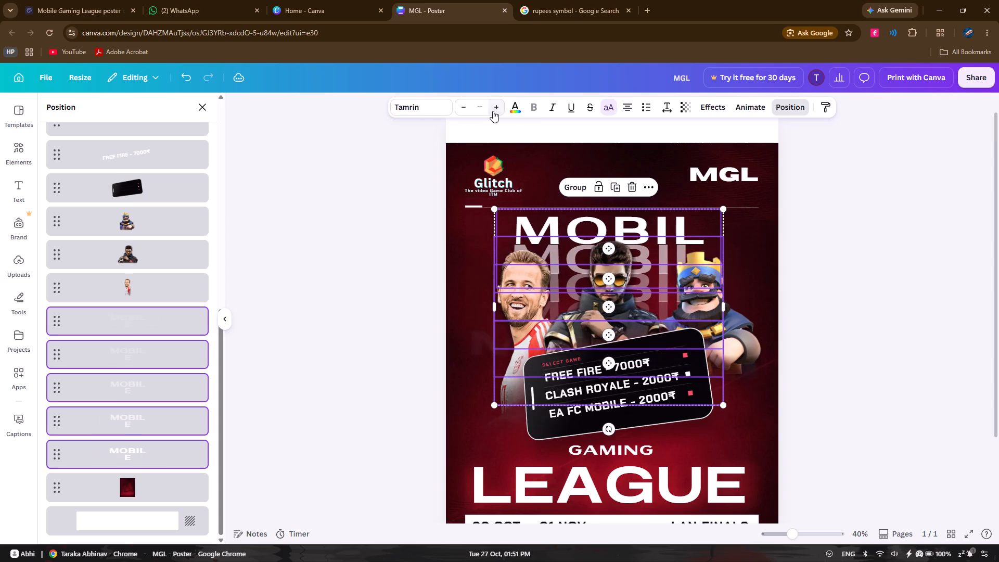
triple_click(493, 111)
triple_click(493, 111)
triple_click(493, 111)
triple_click(493, 111)
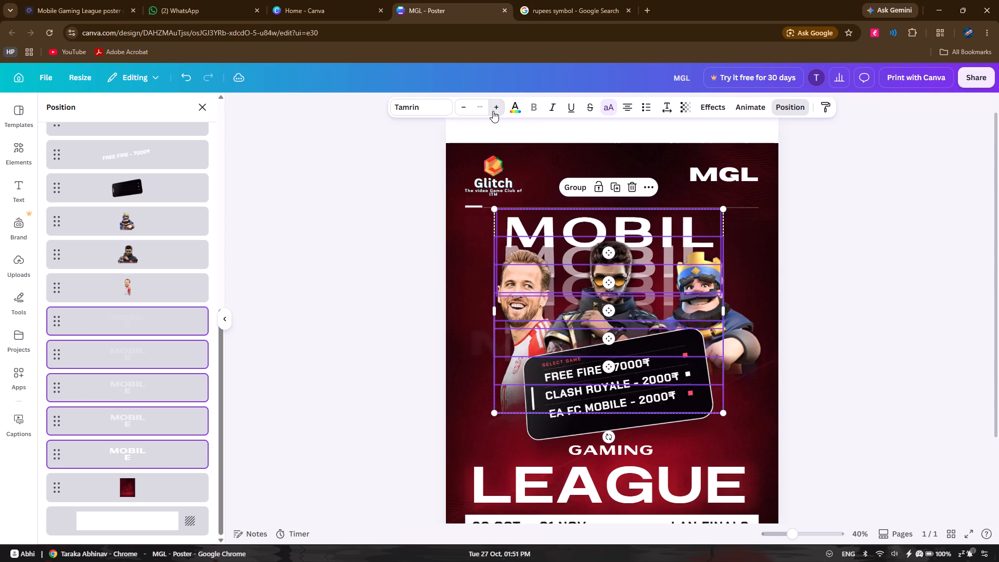
triple_click(493, 111)
triple_click(493, 111)
triple_click(493, 111)
triple_click(493, 111)
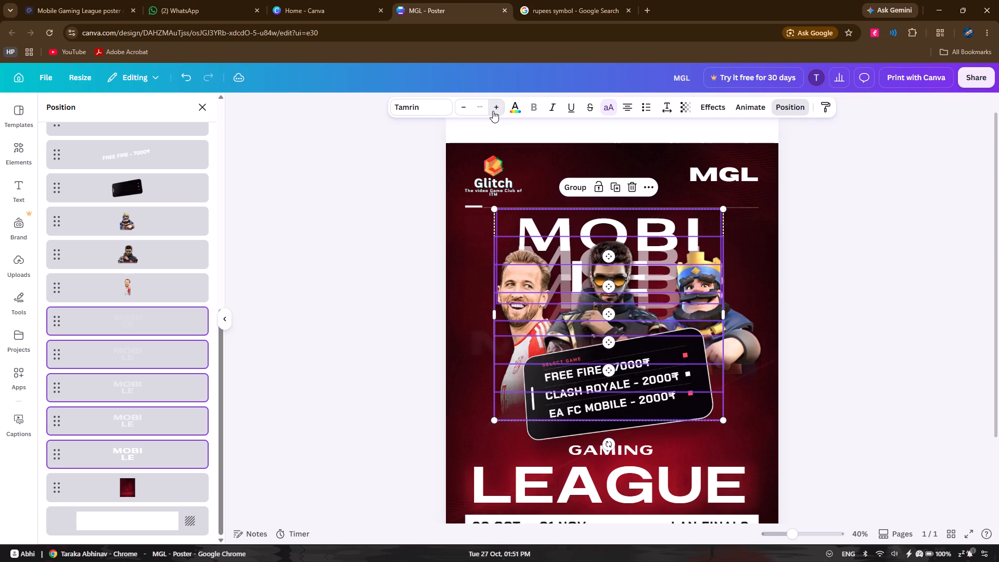
Widen the five selected MOBILE text boxes together so the enlarged word fits on one line within the poster.
drag(725, 324, 758, 321)
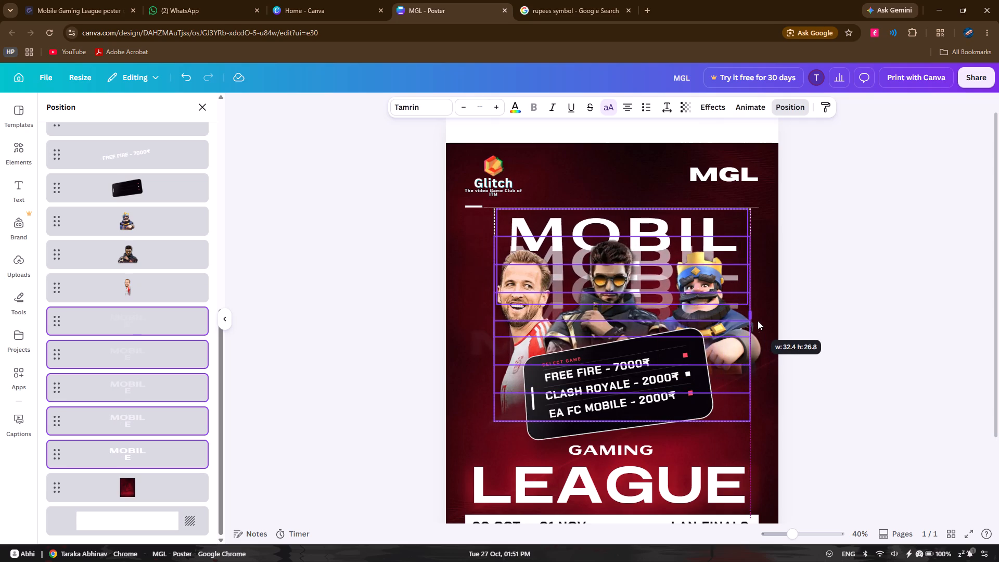
drag(758, 321, 784, 320)
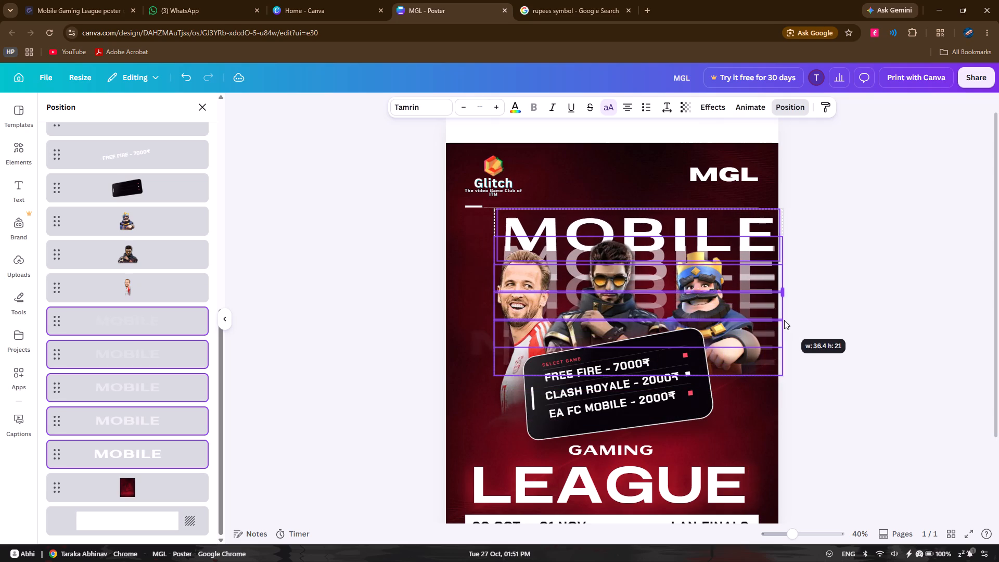
drag(784, 320, 773, 322)
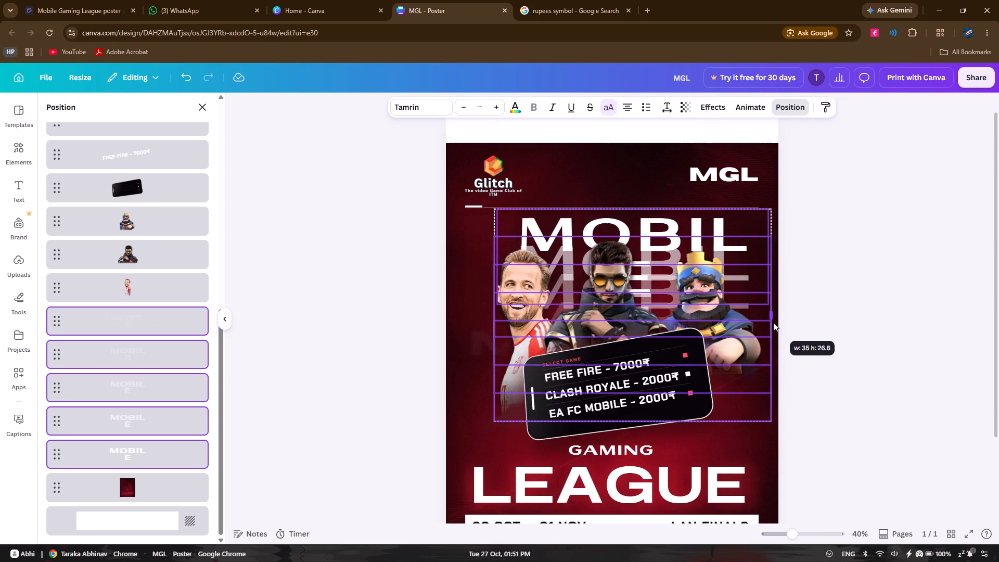
drag(773, 322, 783, 324)
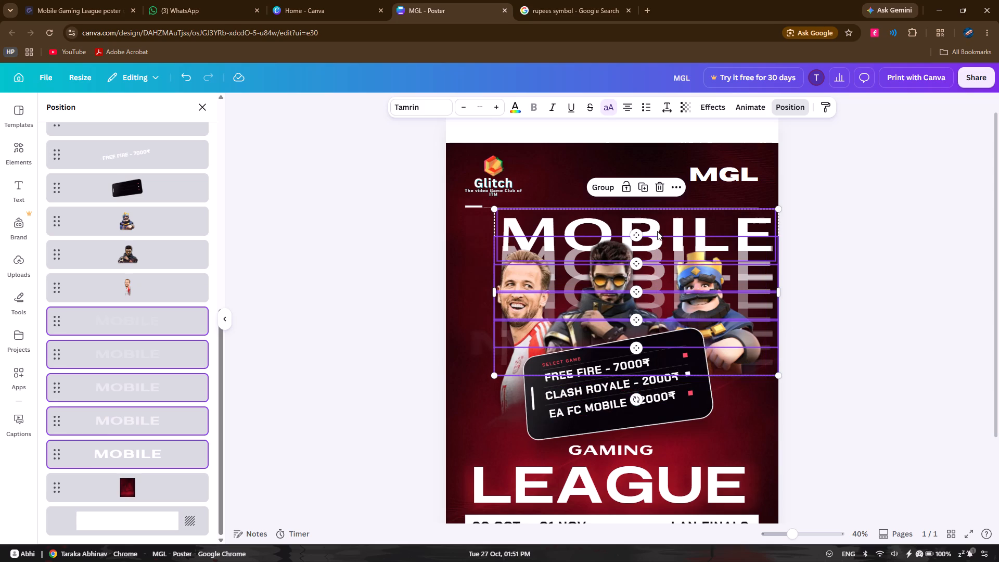
drag(725, 219, 710, 219)
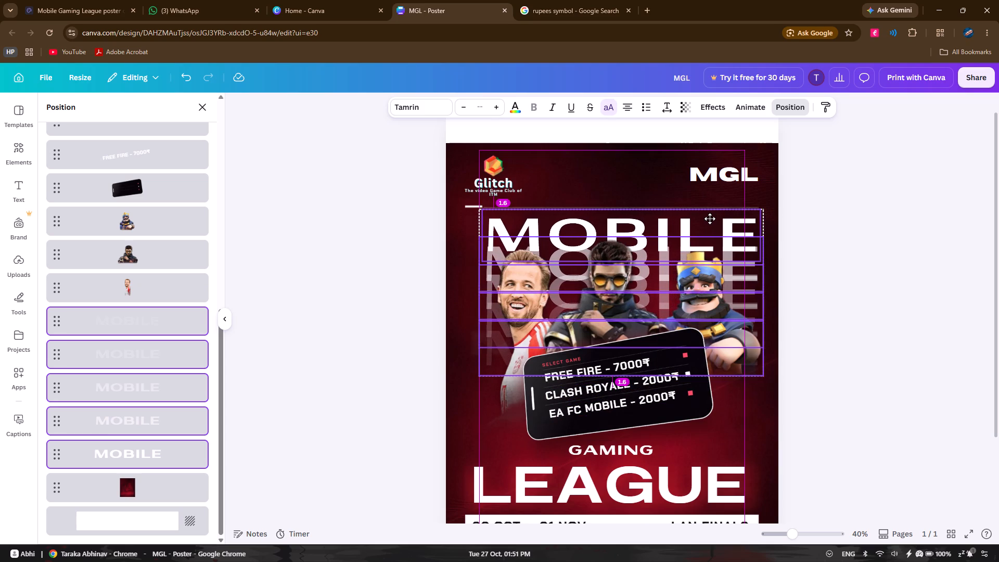
drag(710, 219, 707, 220)
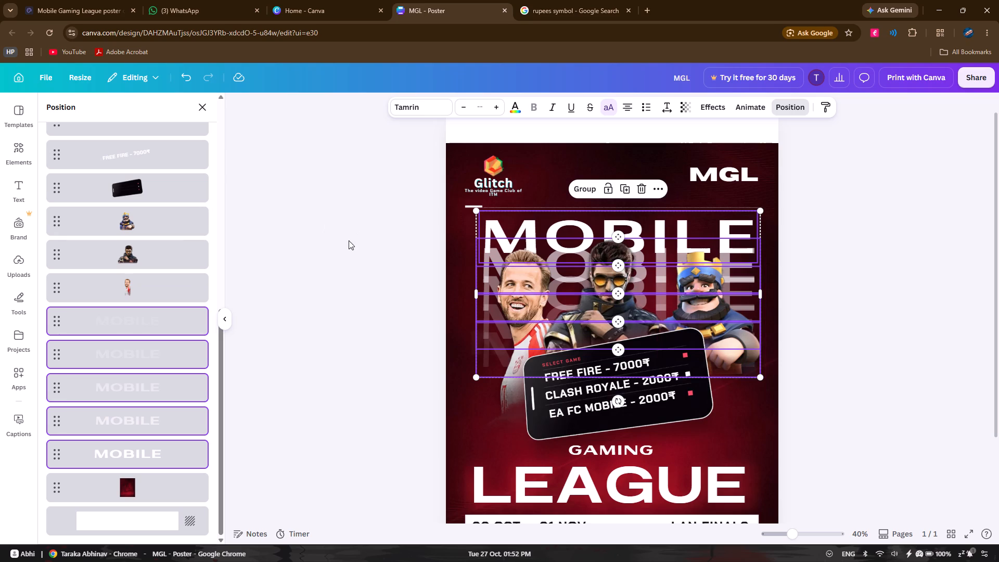
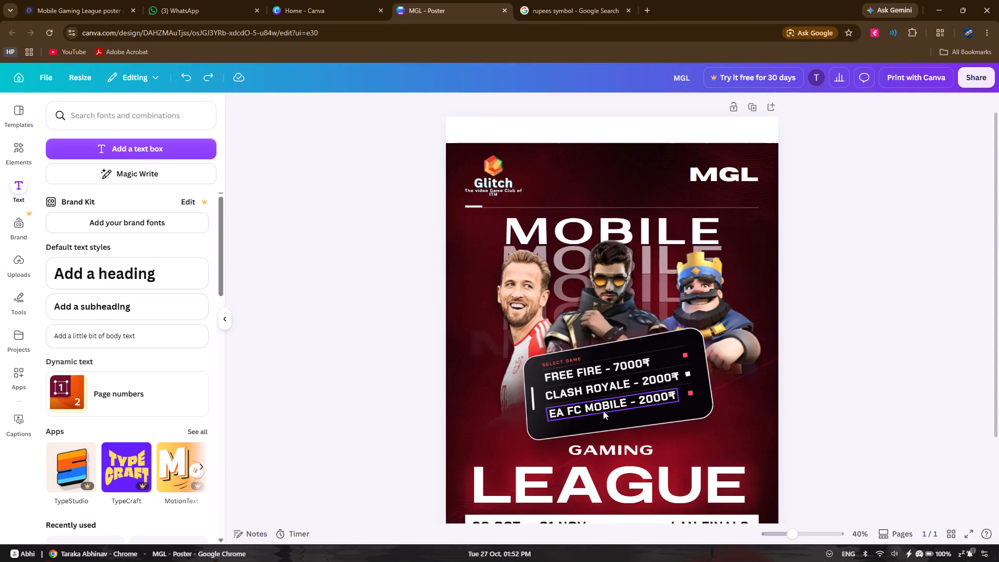
Undo the last edit made to the poster.
click(879, 535)
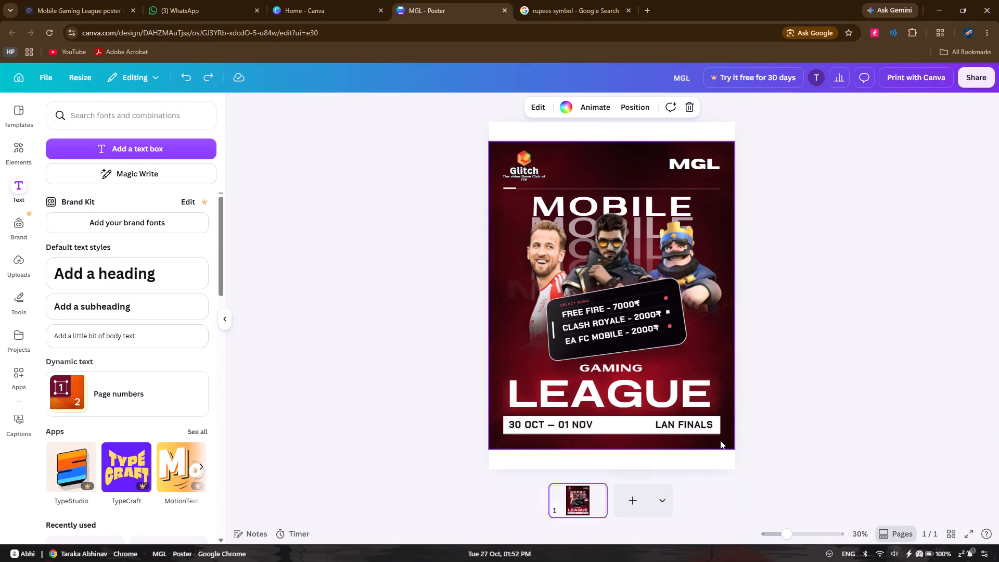
key(ctrl+z)
click(900, 537)
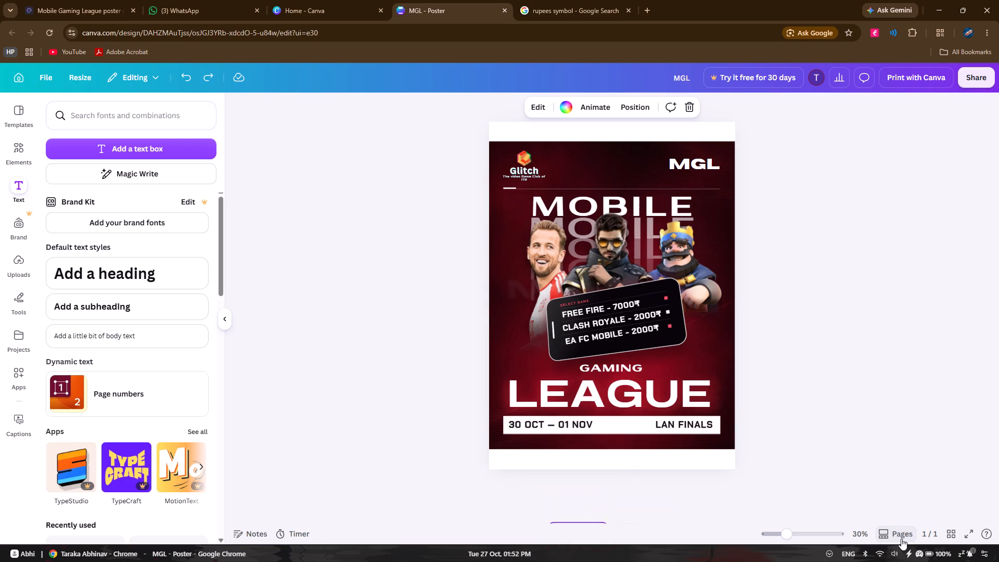
Select the solid white MOBILE heading at the top of the stack and open its element options.
click(622, 223)
right_click(621, 224)
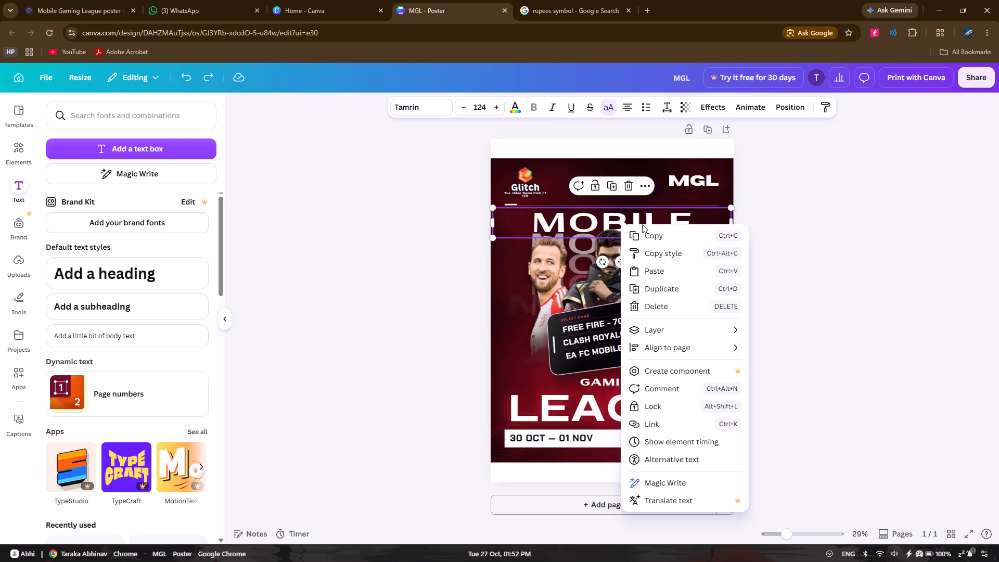
Select all five stacked MOBILE text layers, from the faintest copy to the solid white heading, and set their line spacing to 1.28.
click(689, 333)
click(789, 405)
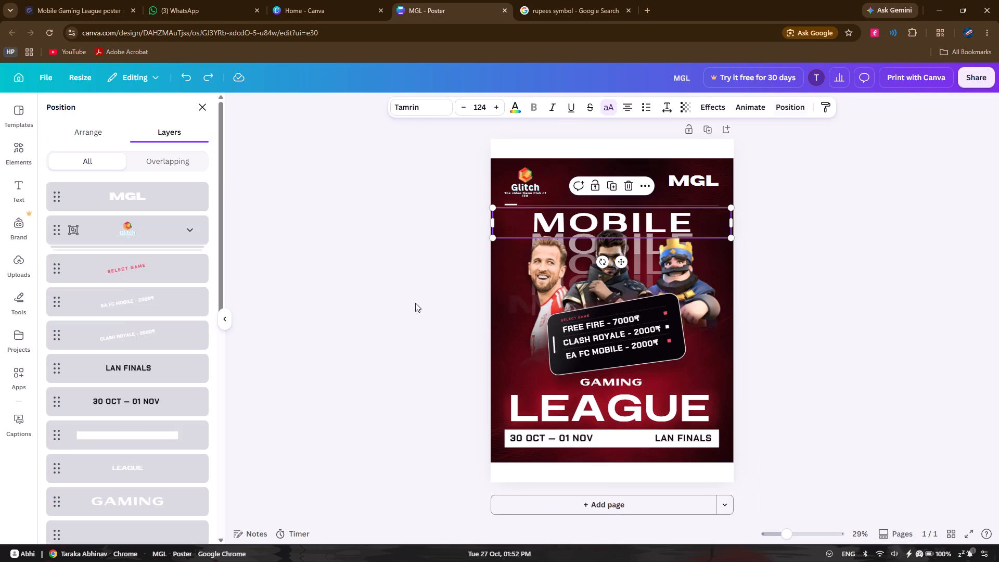
scroll(163, 423, down, 11)
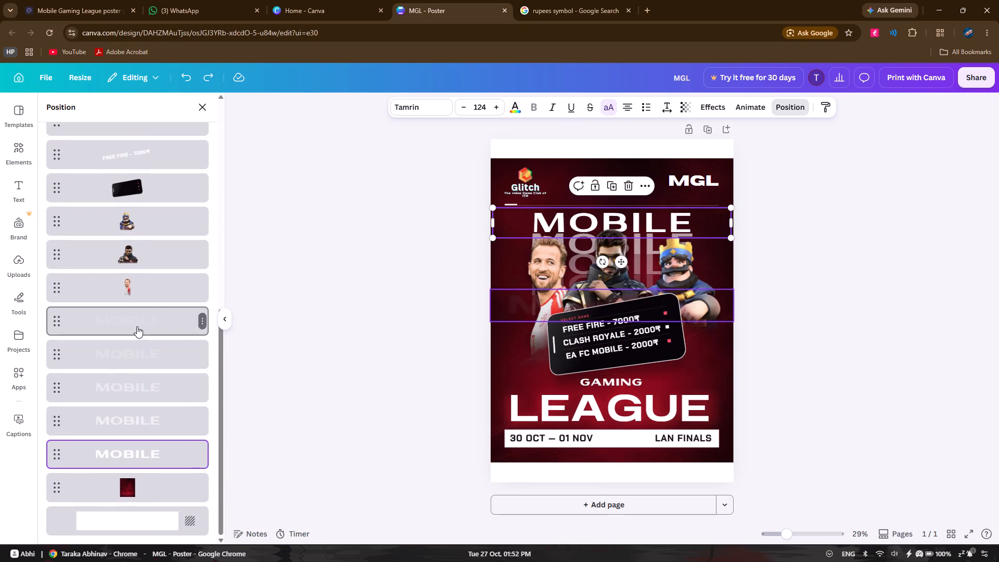
shift+click(123, 321)
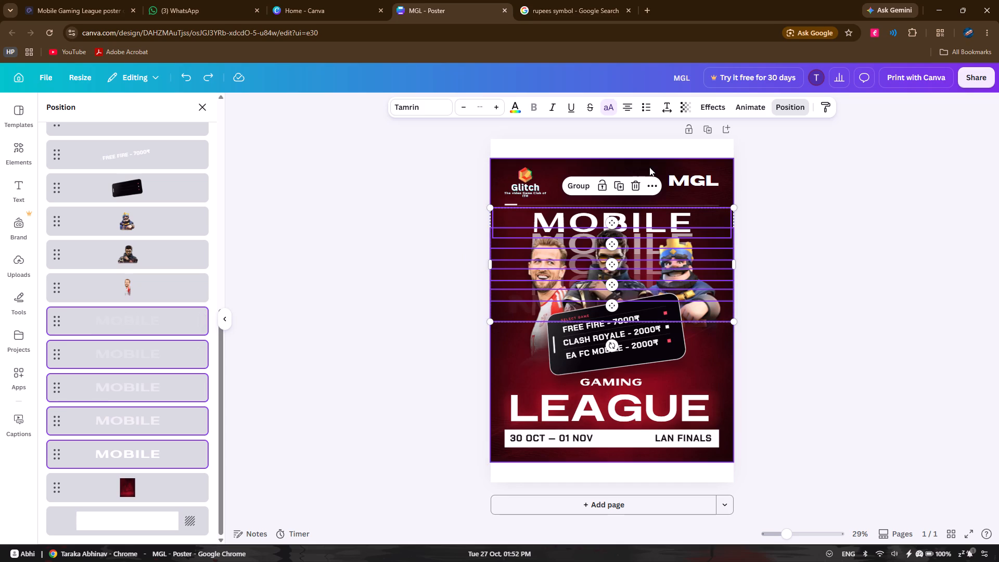
scroll(656, 239, up, 5)
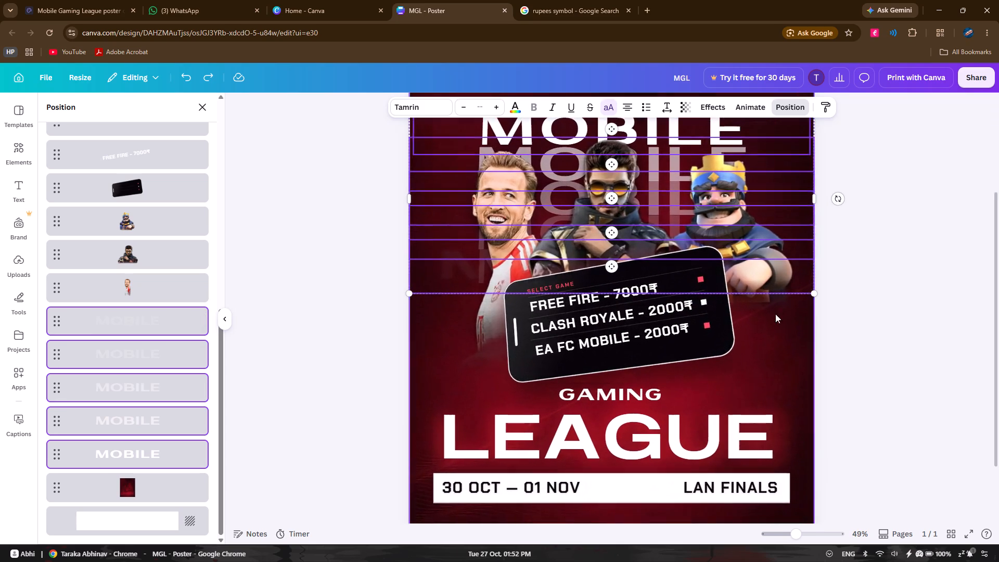
scroll(786, 203, up, 3)
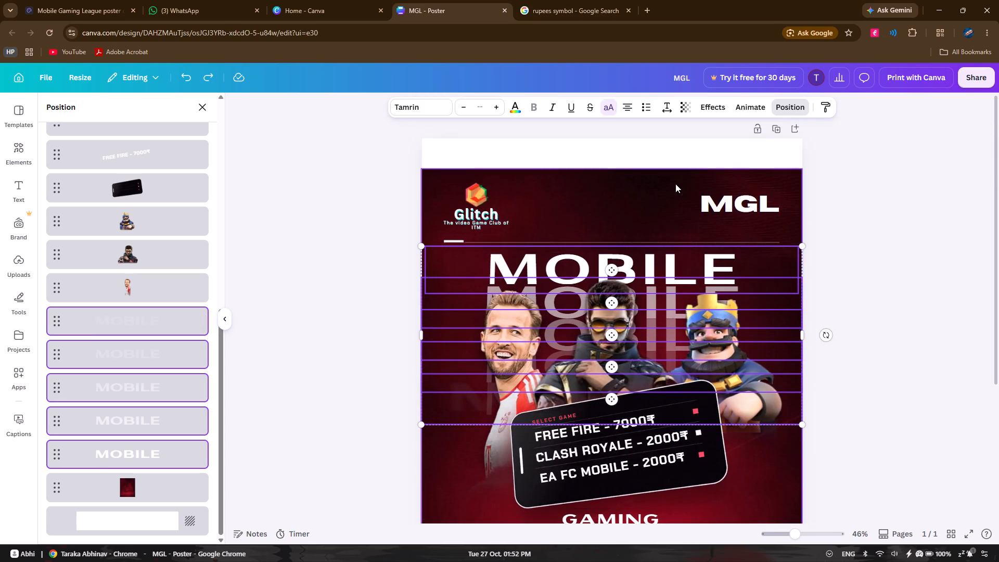
scroll(677, 281, down, 1)
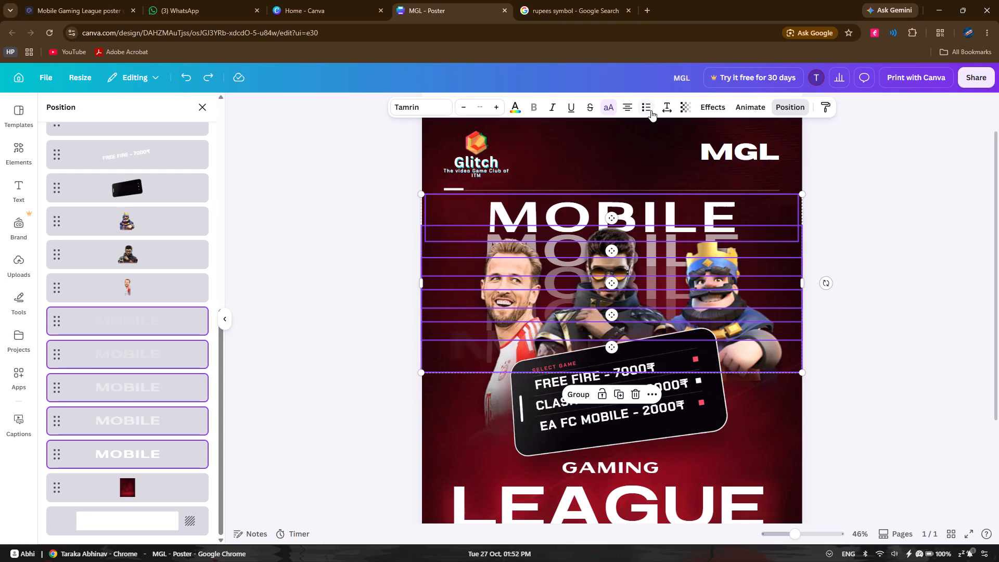
click(665, 107)
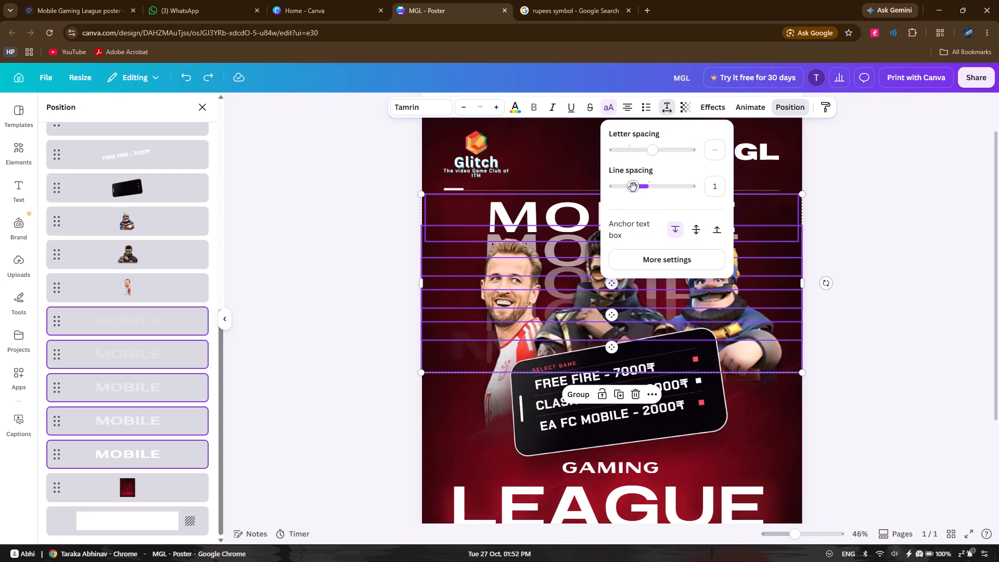
drag(635, 187, 644, 187)
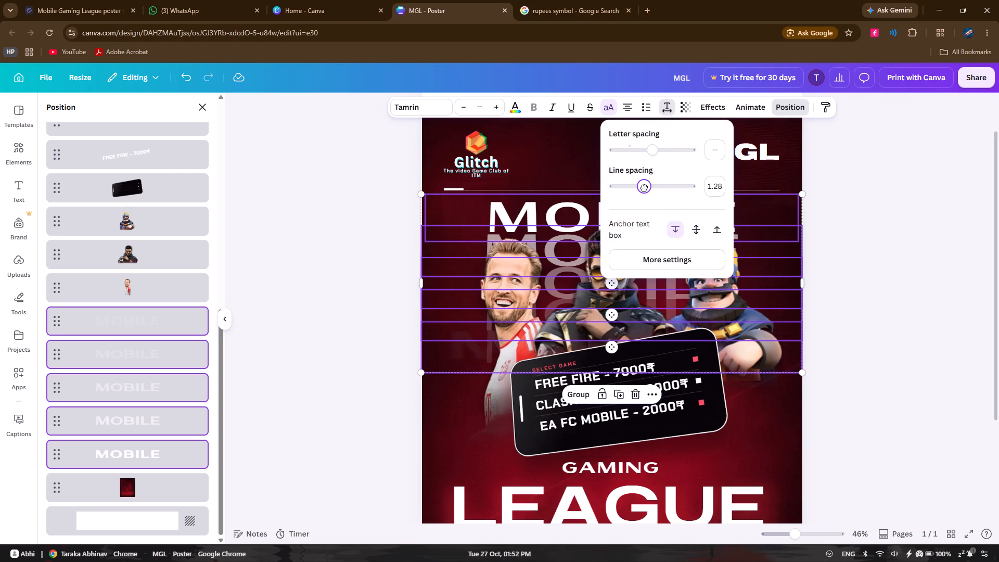
Set the five selected MOBILE text layers to line spacing 0.5 and letter spacing 293, and deselect them.
drag(644, 187, 590, 185)
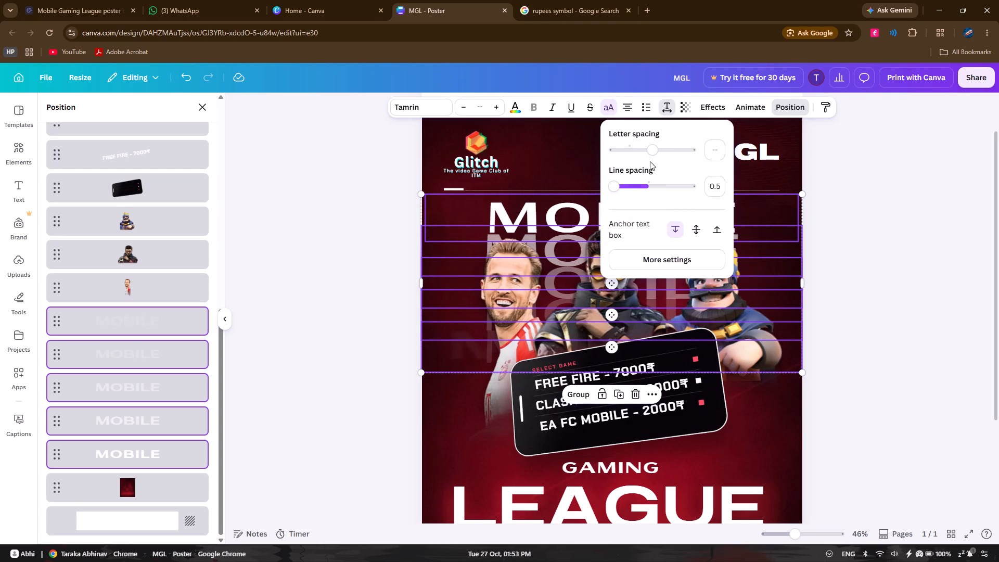
click(652, 158)
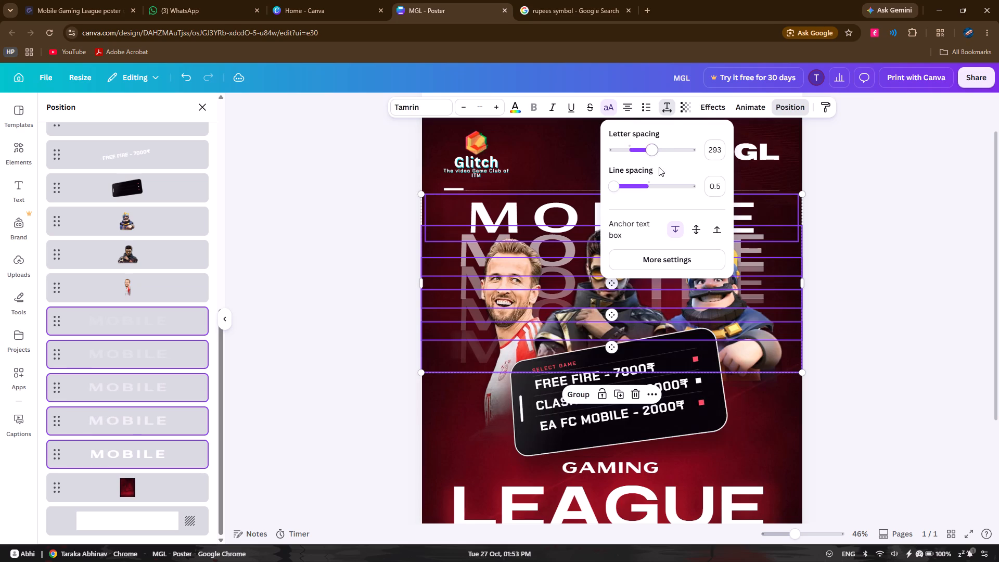
click(826, 203)
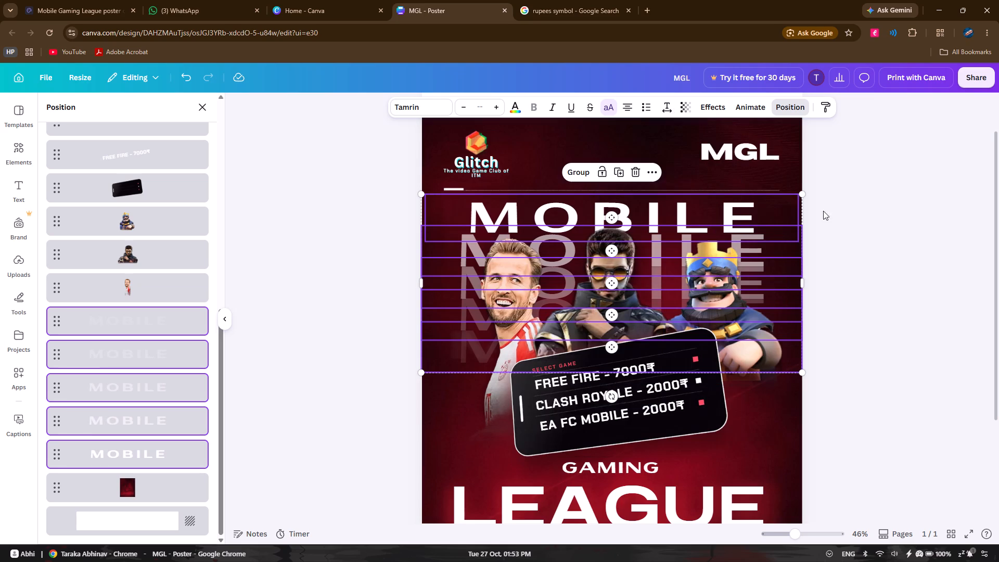
click(750, 208)
click(824, 223)
click(854, 256)
click(712, 220)
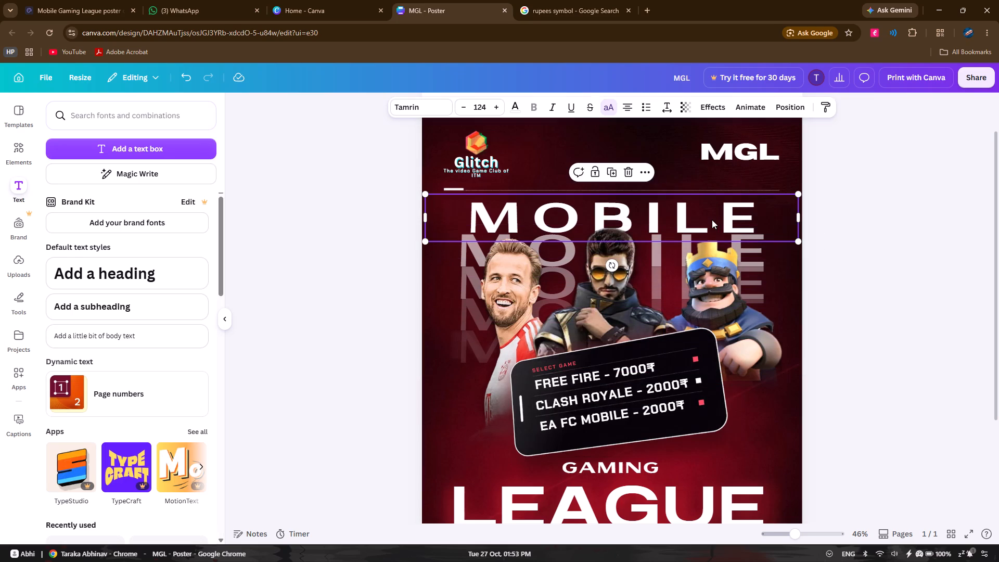
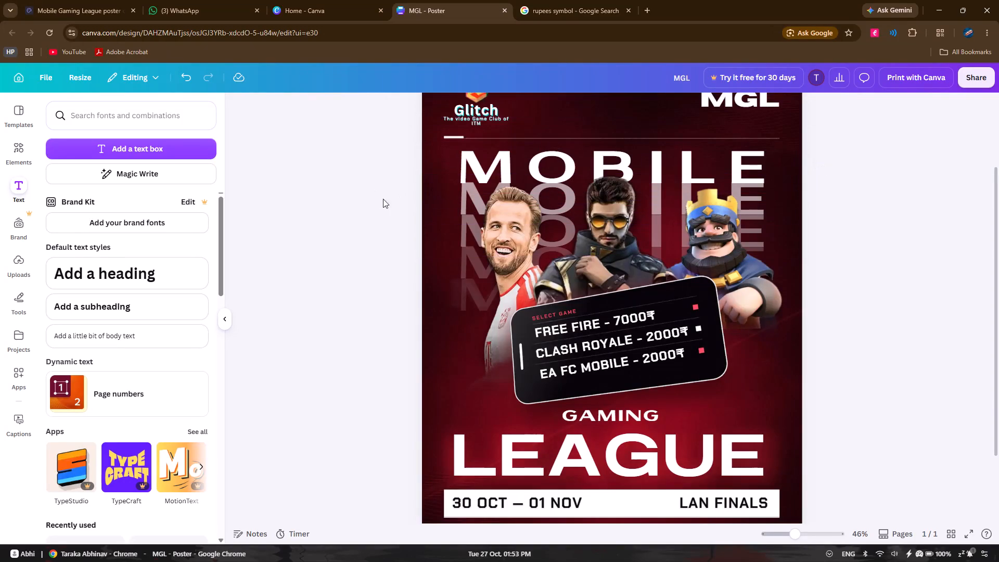
Undo the spacing, width and size changes to the stacked MOBILE headings, back to before the MGL heading was put on one line.
key(ctrl+z)
key(ctrl+z)
key(ctrl+z)
key(ctrl+z)
key(ctrl+z)
key(ctrl+z)
key(ctrl+z)
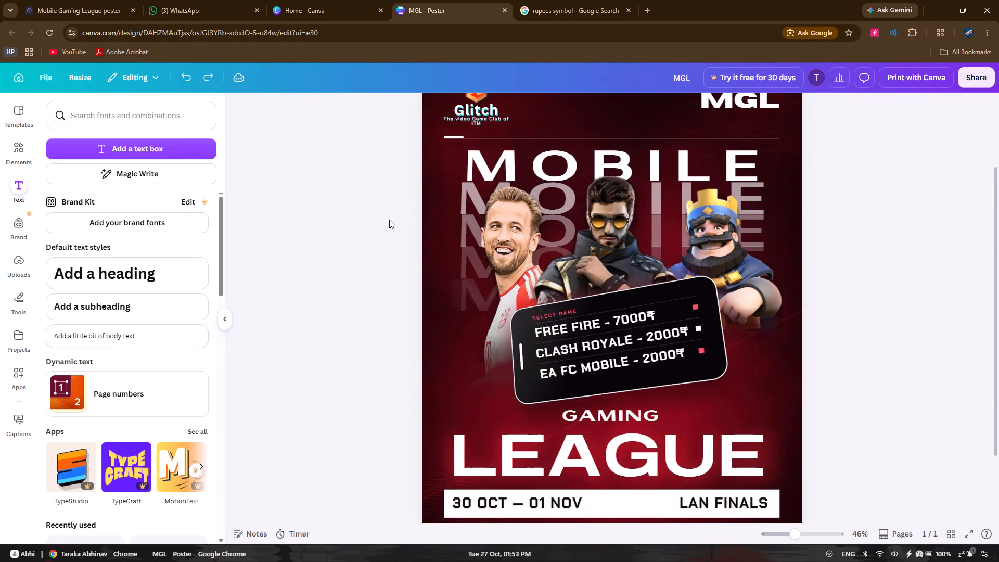
key(ctrl+z)
key(ctrl+z)
key(ctrl+z)
key(ctrl+z)
key(ctrl+z)
key(ctrl+z)
key(ctrl+z)
key(ctrl+z)
key(ctrl+z)
key(ctrl+z)
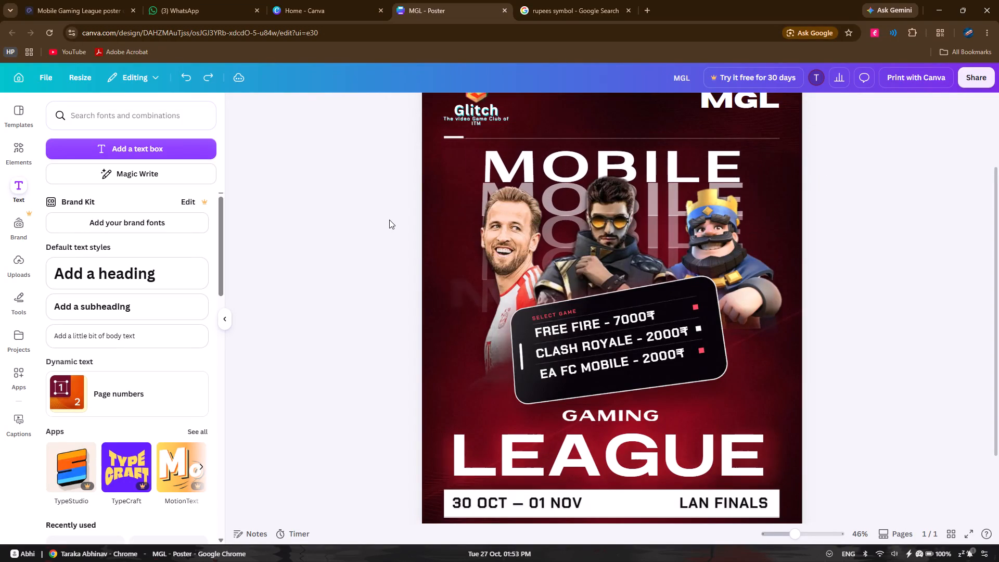
key(ctrl+z)
key(ctrl+z)
key(ctrl+z)
key(ctrl+z)
key(ctrl+z)
key(ctrl+z)
key(ctrl+z)
key(ctrl+z)
key(ctrl+z)
key(ctrl+z)
key(ctrl+z)
key(ctrl+z)
key(ctrl+z)
key(ctrl+z)
key(ctrl+z)
key(ctrl+z)
key(ctrl+z)
key(ctrl+z)
key(ctrl+z)
key(ctrl+z)
key(ctrl+z)
key(ctrl+z)
key(ctrl+z)
key(ctrl+z)
key(ctrl+z)
key(ctrl+z)
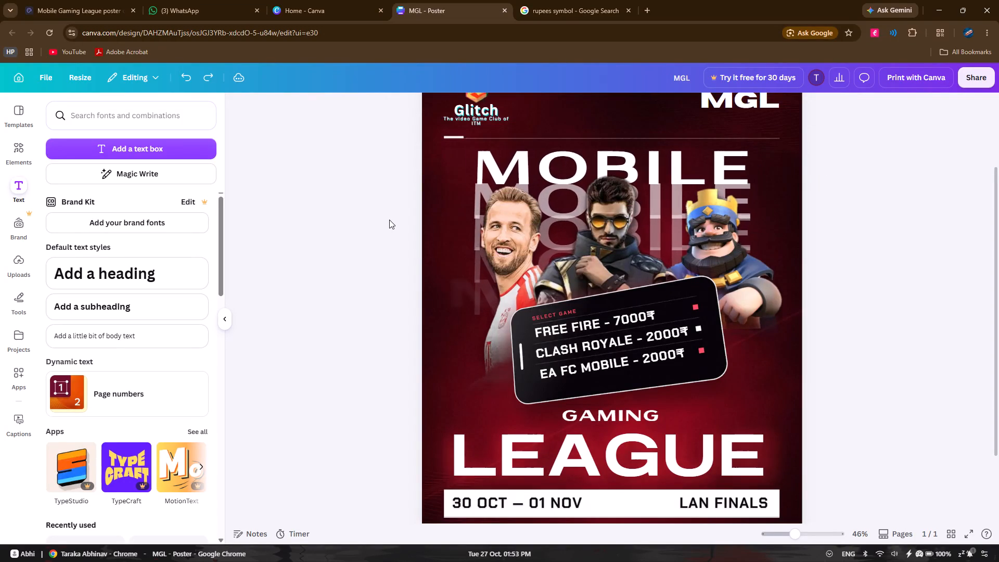
key(ctrl+z)
key(ctrl+z)
key(ctrl+z)
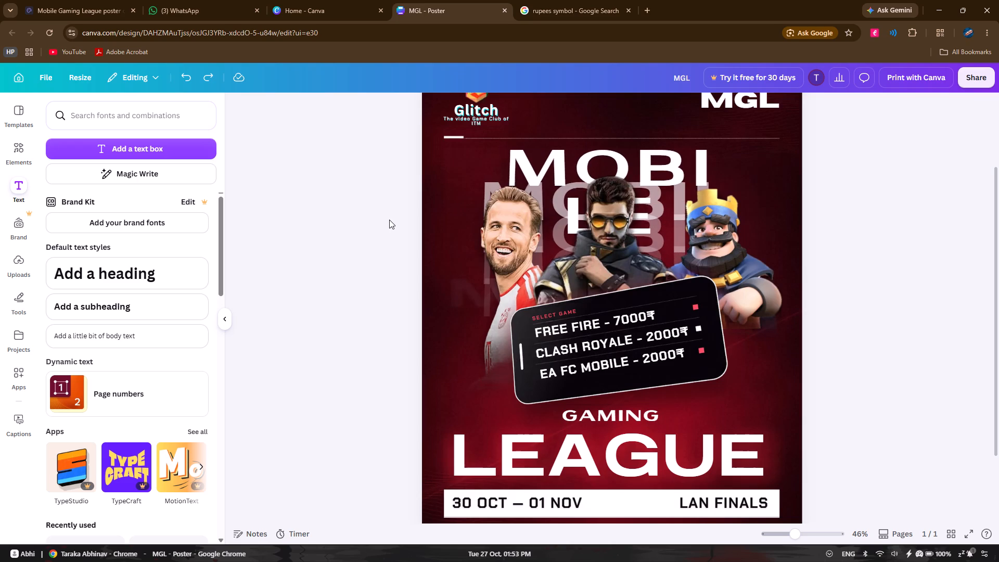
key(ctrl+z)
key(ctrl+z)
key(ctrl+z)
key(ctrl+z)
key(ctrl+z)
key(ctrl+z)
key(ctrl+z)
key(ctrl+z)
key(ctrl+z)
key(ctrl+z)
key(ctrl+z)
key(ctrl+z)
key(ctrl+z)
key(ctrl+z)
key(ctrl+z)
key(ctrl+z)
key(ctrl+z)
key(ctrl+z)
key(ctrl+z)
key(ctrl+z)
key(ctrl+z)
key(ctrl+z)
key(ctrl+z)
key(ctrl+z)
key(ctrl+z)
key(ctrl+z)
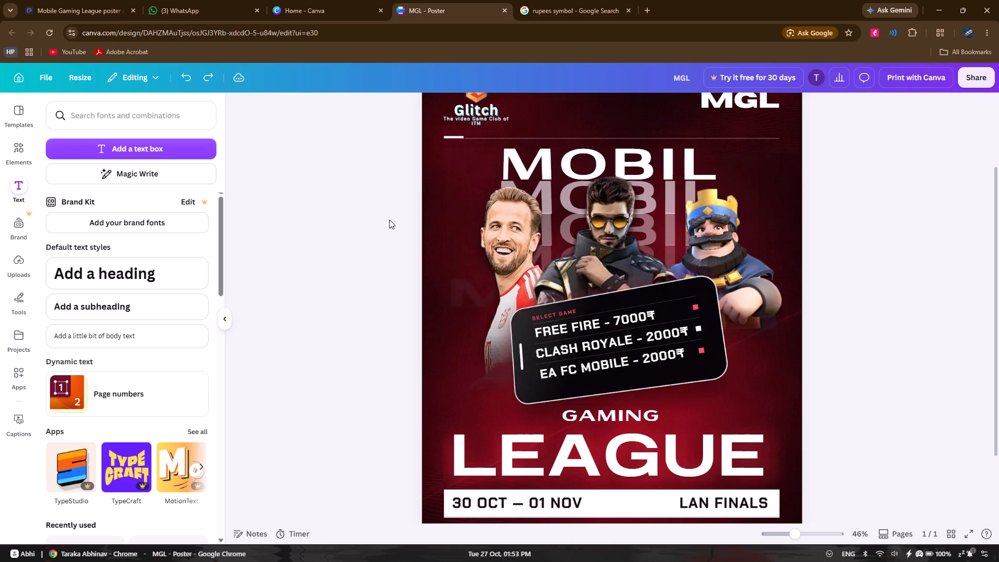
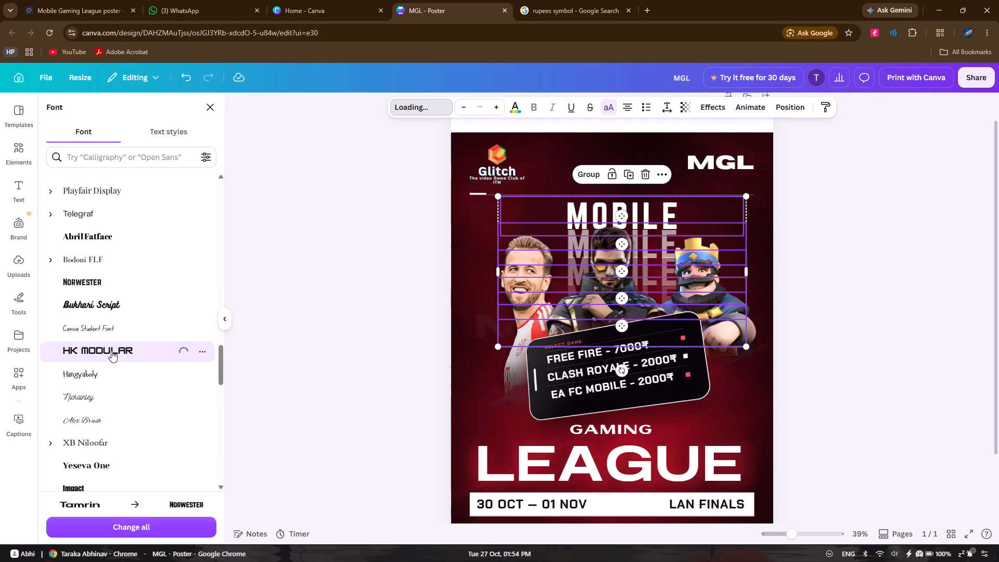
scroll(111, 351, down, 2)
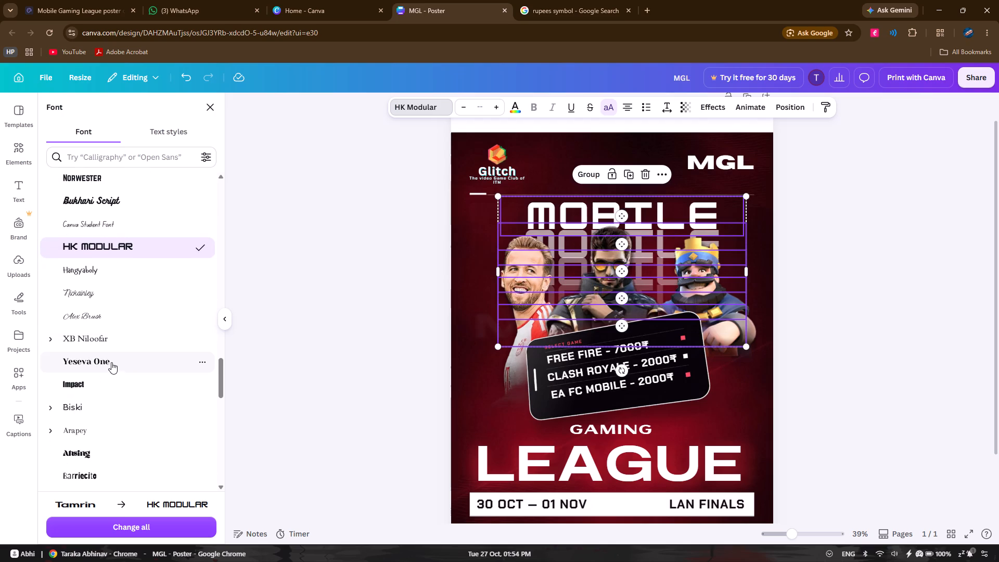
click(111, 365)
scroll(111, 365, up, 2)
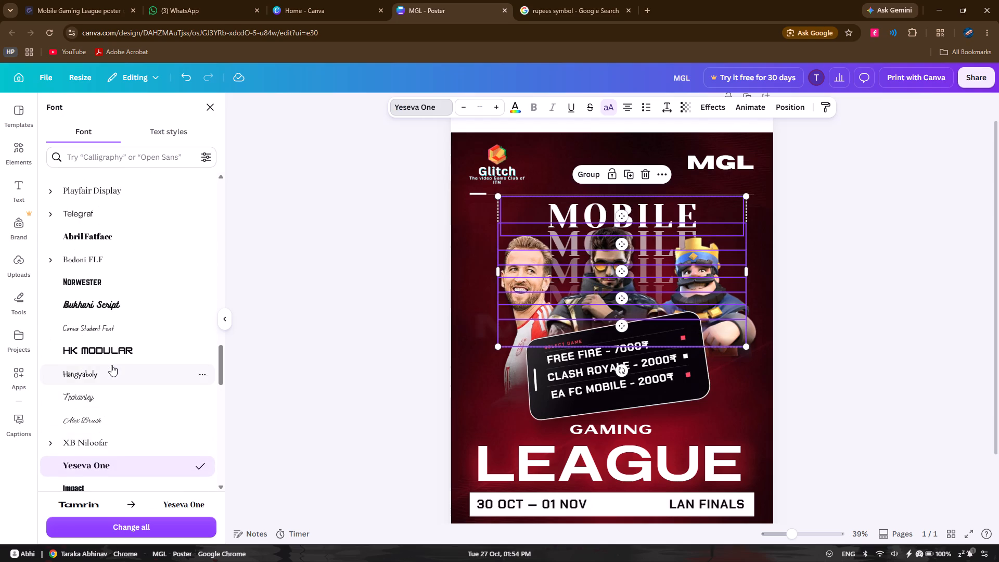
Try the Norwester font again on the five stacked MOBILE layers, and set their font back to Horizon.
scroll(111, 365, up, 2)
click(111, 380)
scroll(111, 380, up, 4)
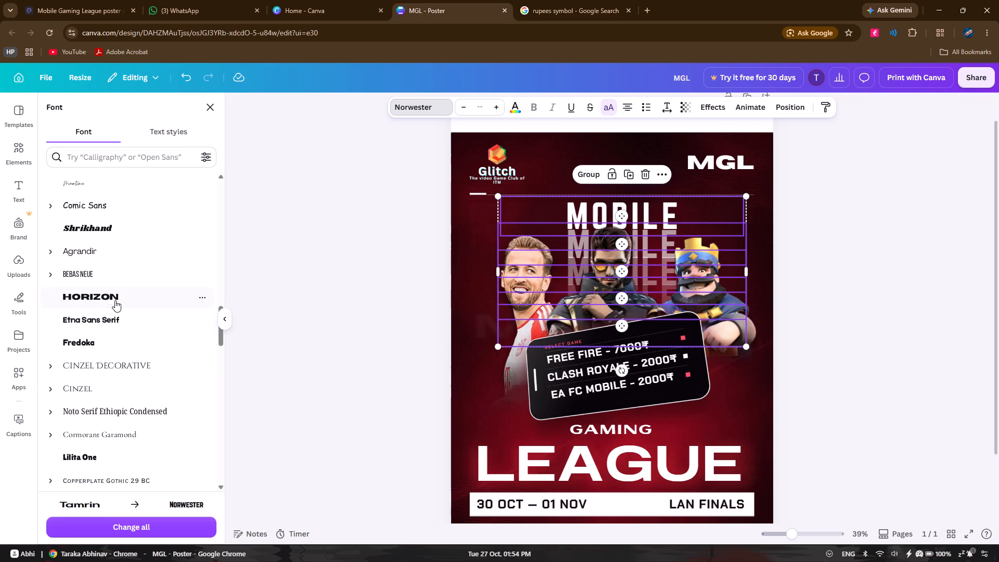
click(114, 300)
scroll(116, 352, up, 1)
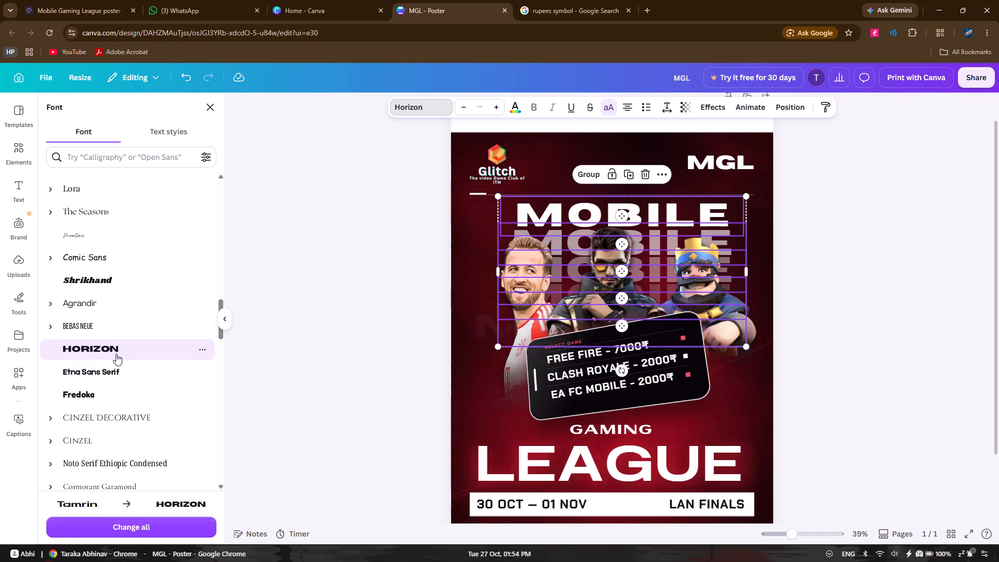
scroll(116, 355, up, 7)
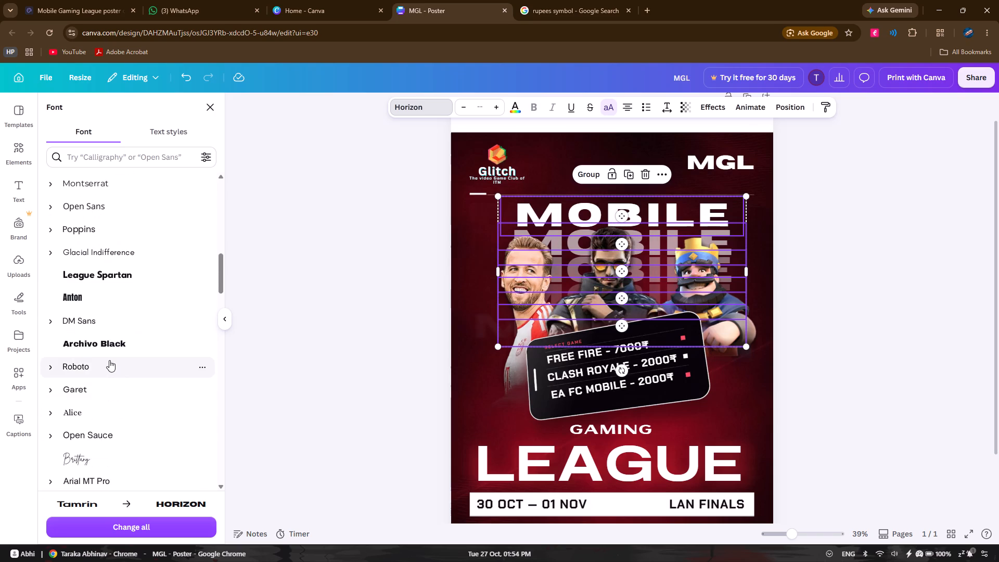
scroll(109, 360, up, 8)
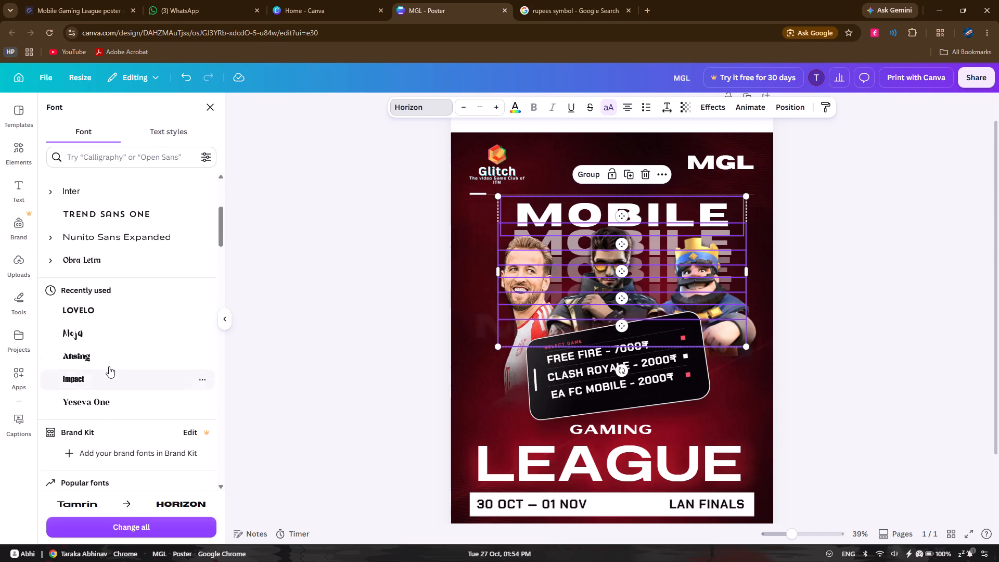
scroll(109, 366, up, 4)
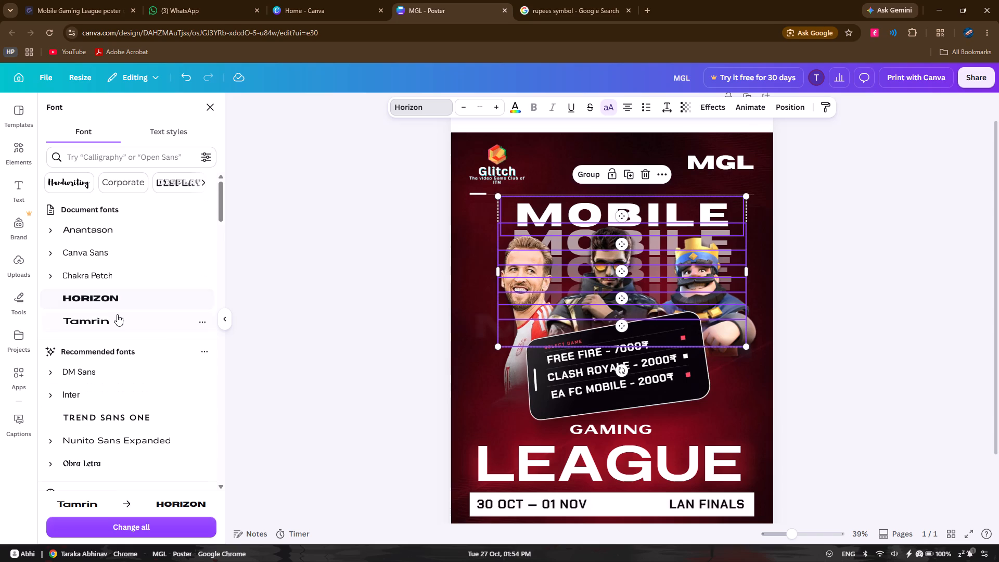
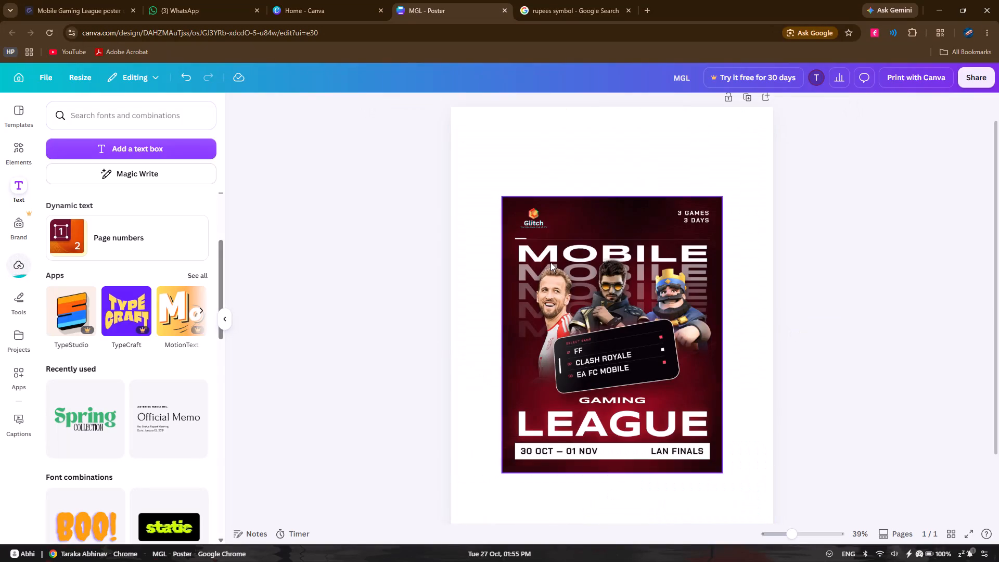
Enlarge the Mobile Gaming League poster image from its opposite corners to about 40.4 by 50.5 so it covers most of the white page.
right_click(550, 262)
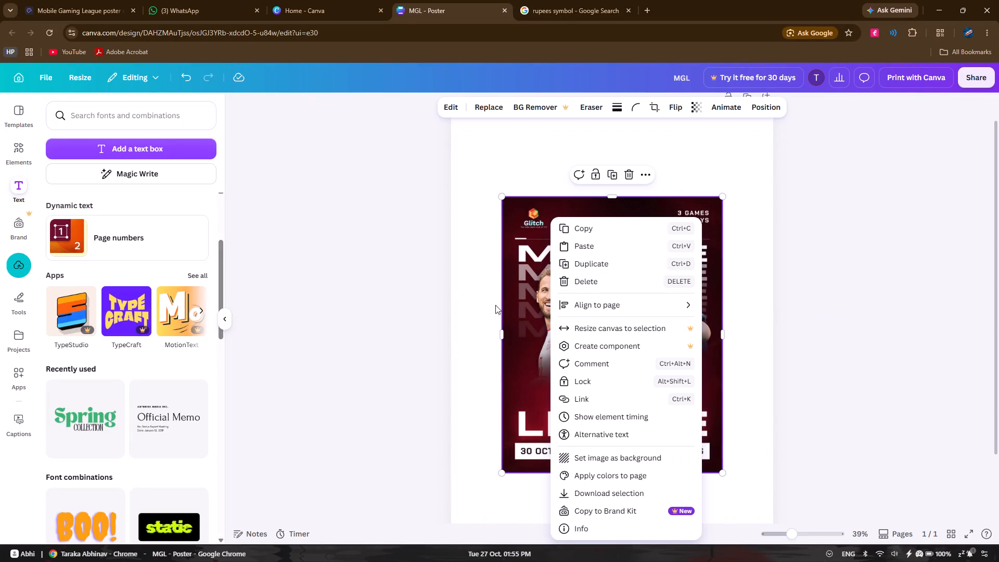
click(369, 317)
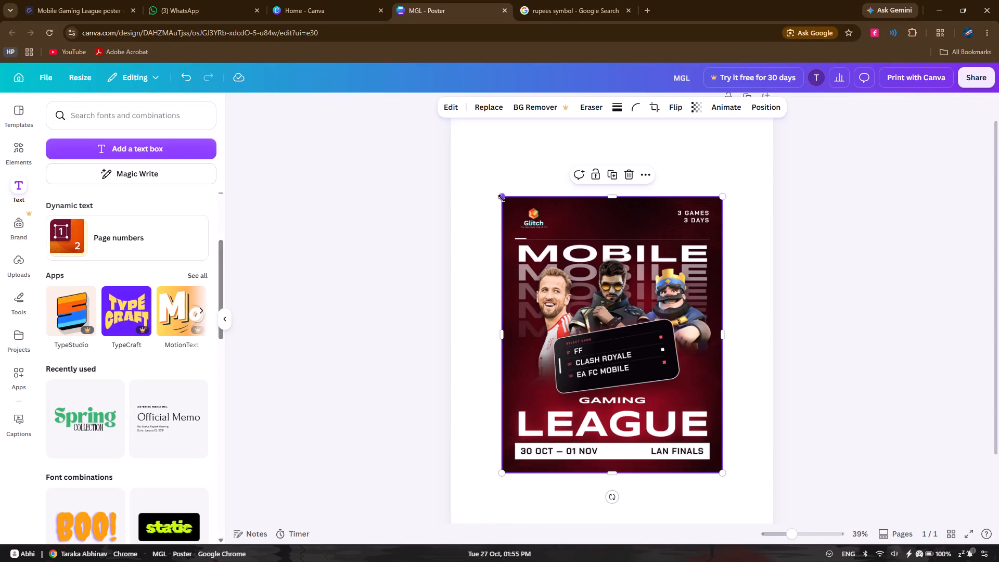
drag(502, 198, 436, 149)
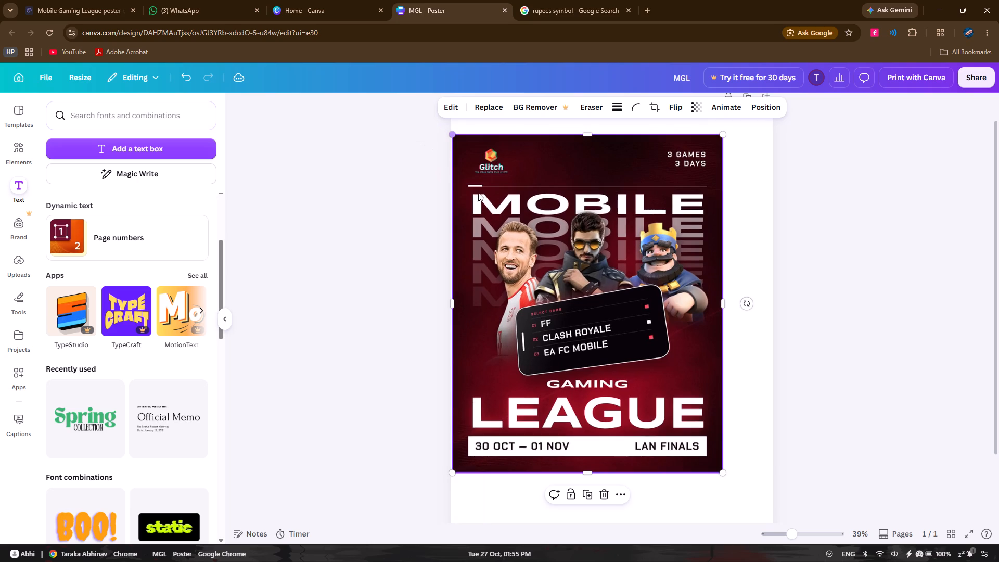
drag(724, 475, 785, 510)
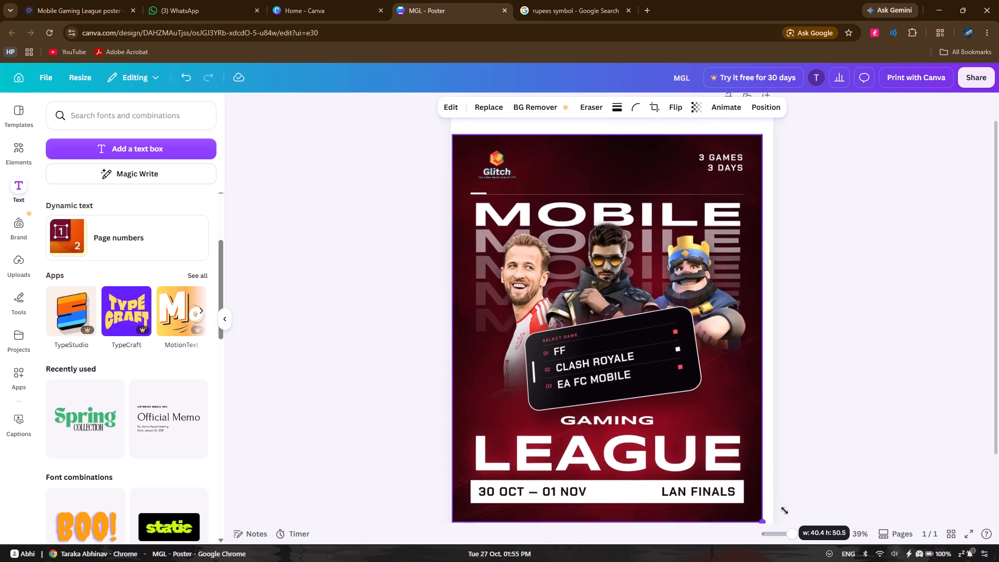
Enlarge the poster image until it spans the full width of the page.
drag(785, 510, 796, 517)
click(789, 428)
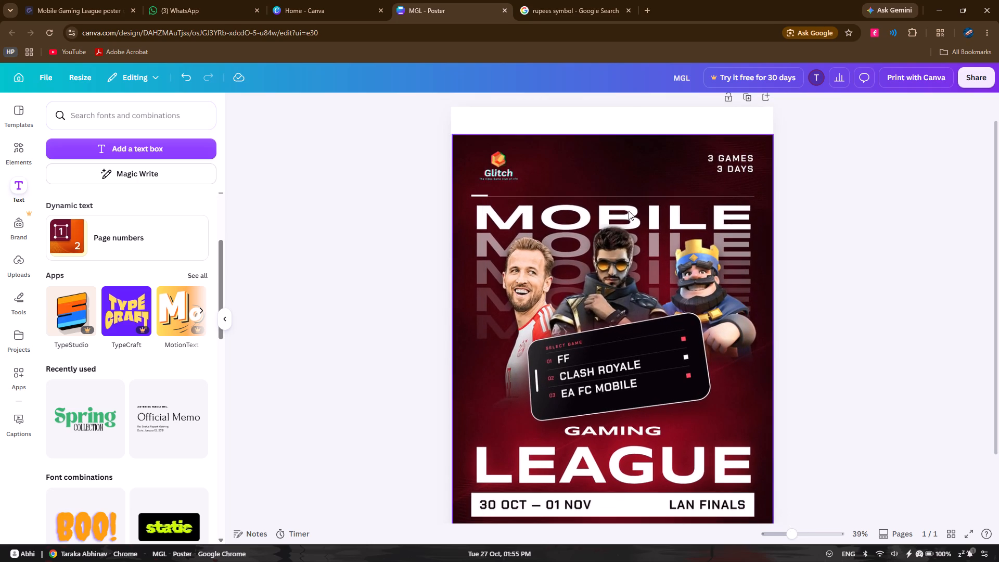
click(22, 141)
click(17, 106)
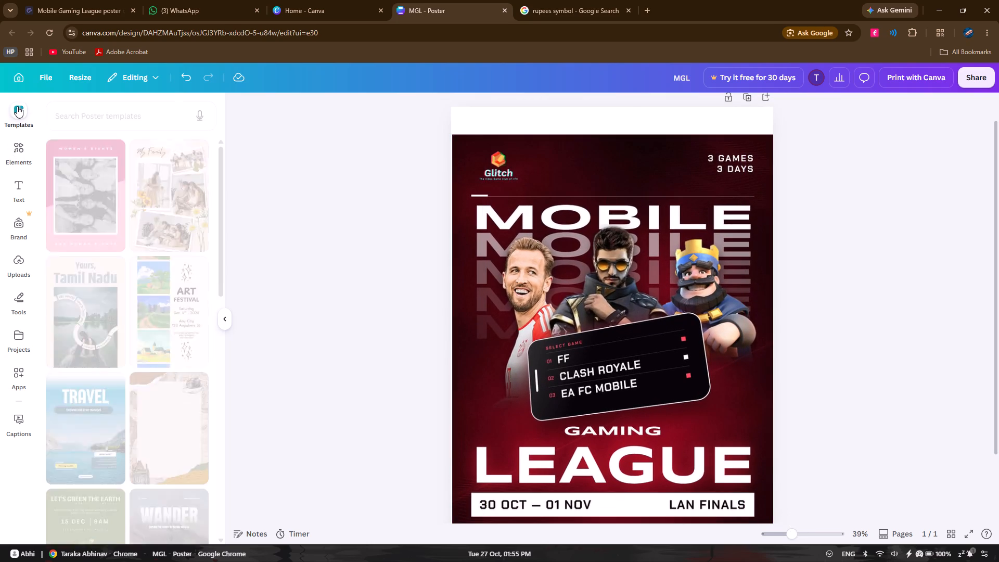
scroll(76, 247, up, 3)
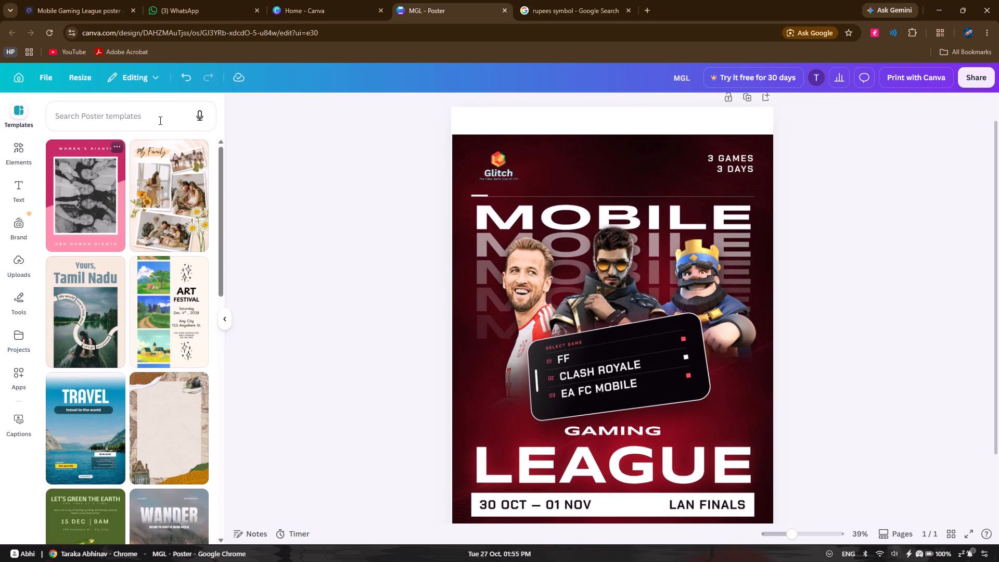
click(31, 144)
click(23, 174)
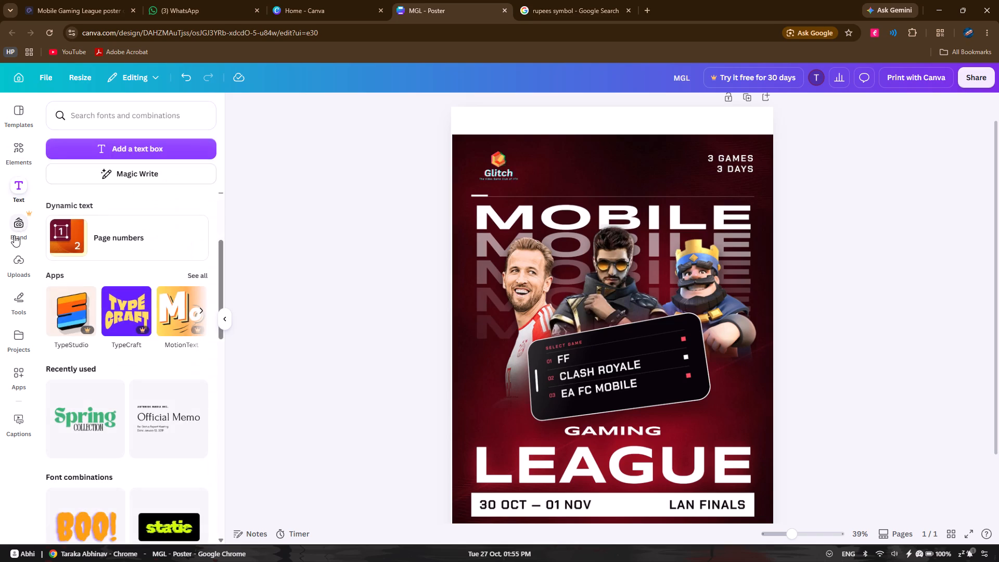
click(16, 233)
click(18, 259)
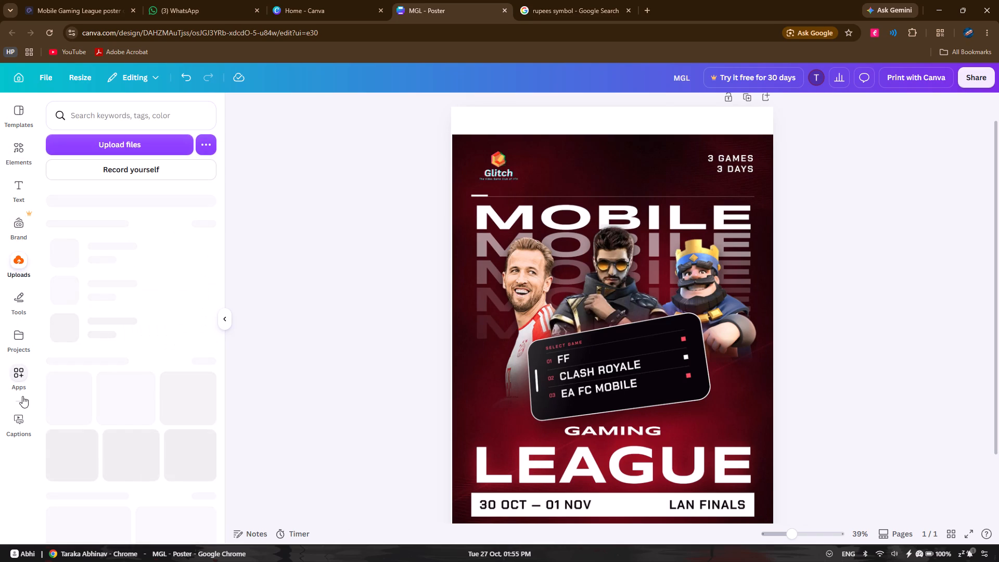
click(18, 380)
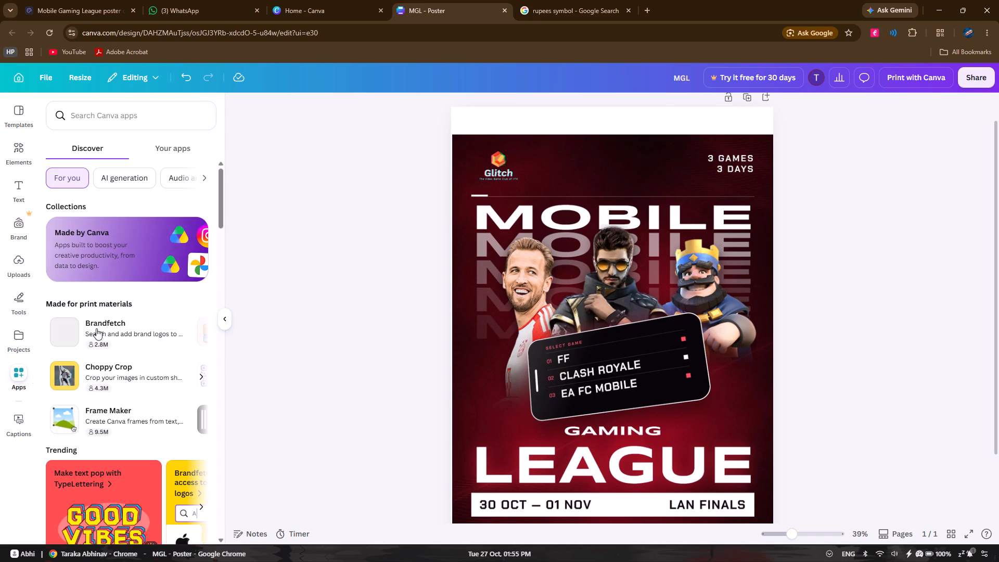
Split the poster image into editable text and picture layers with Magic Layers.
click(622, 162)
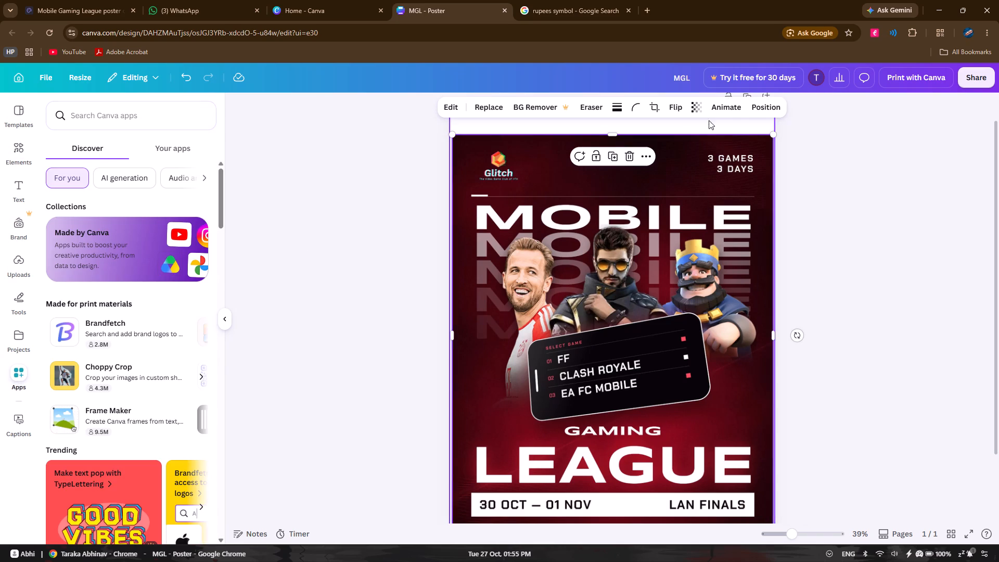
click(453, 105)
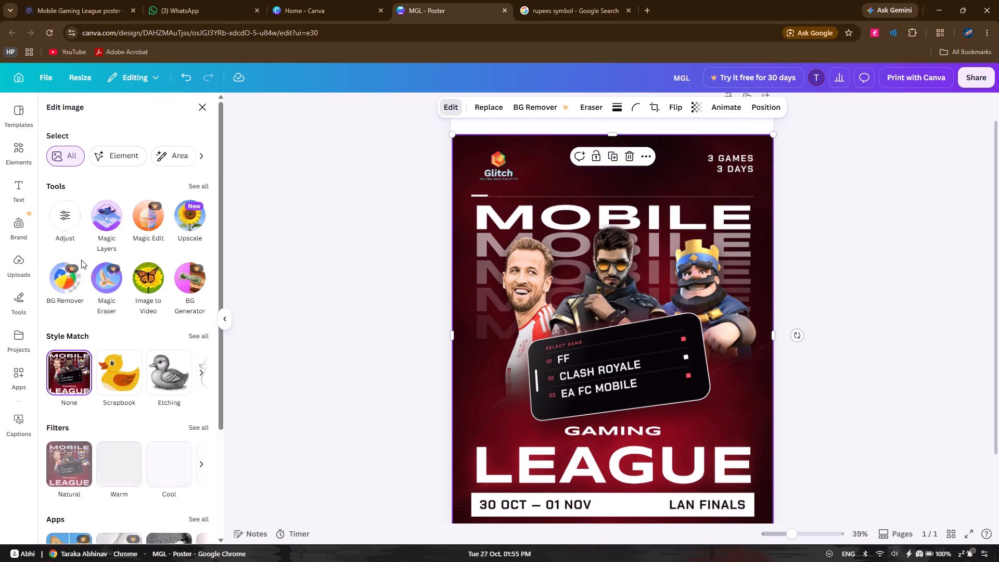
click(100, 227)
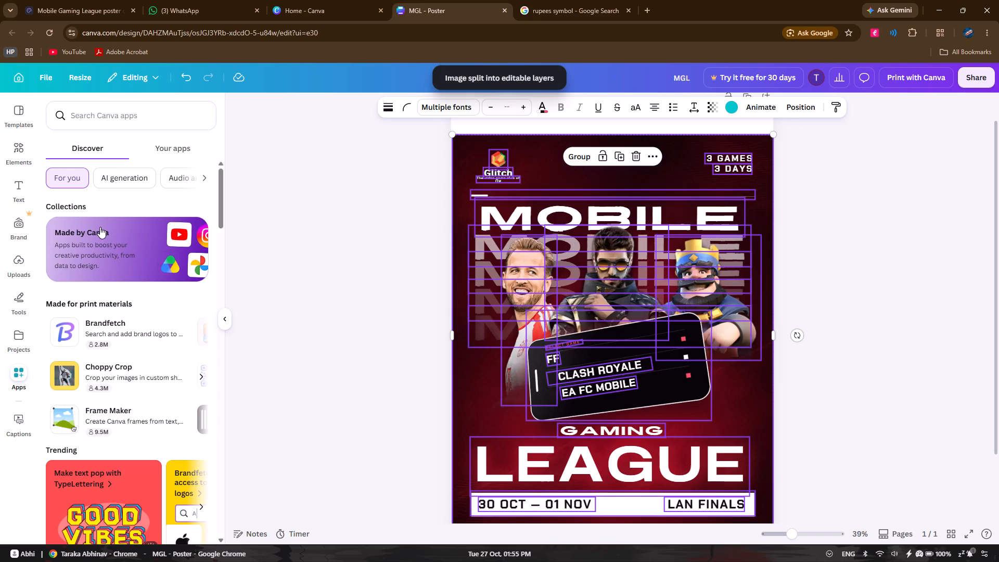
click(781, 114)
click(790, 218)
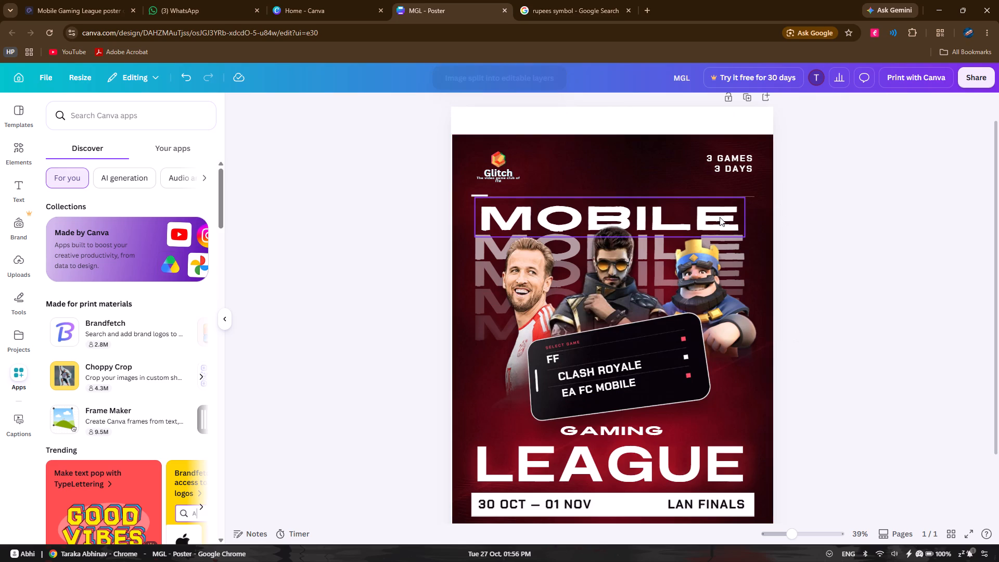
Enlarge the white top MOBILE title to font size 128 and widen its text box to about 42.3 cm.
click(720, 217)
drag(747, 219, 757, 216)
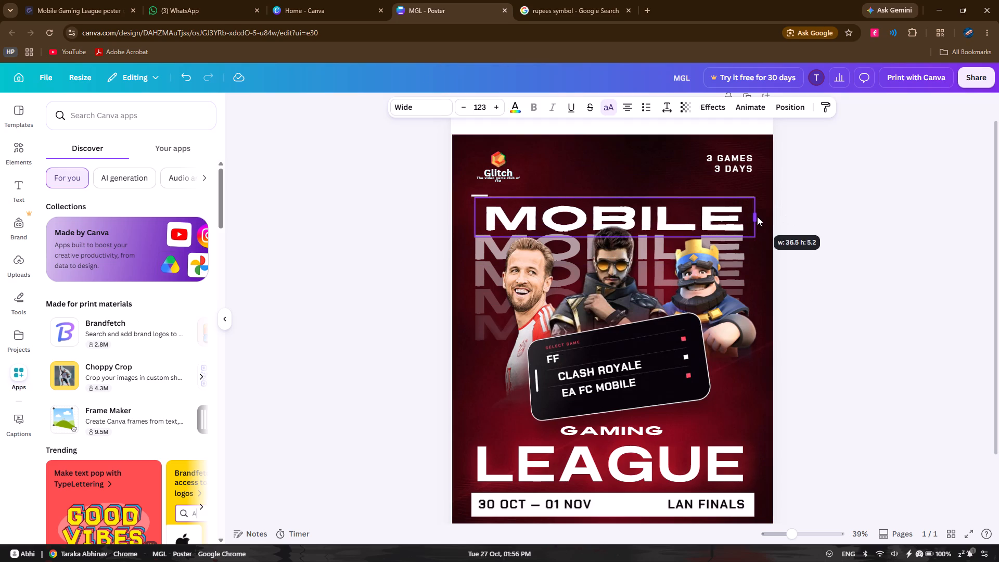
drag(757, 216, 763, 216)
drag(474, 215, 473, 215)
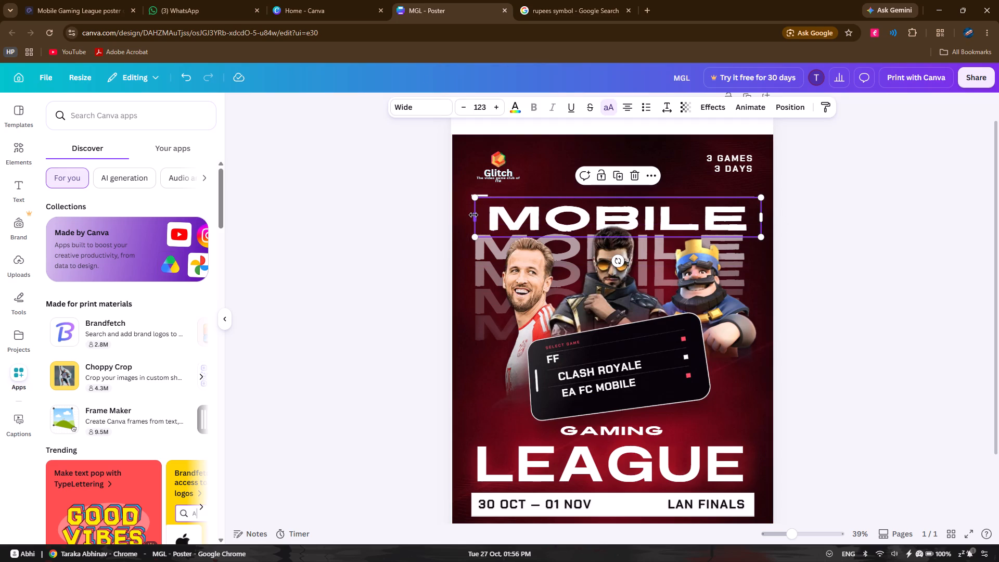
drag(473, 215, 449, 217)
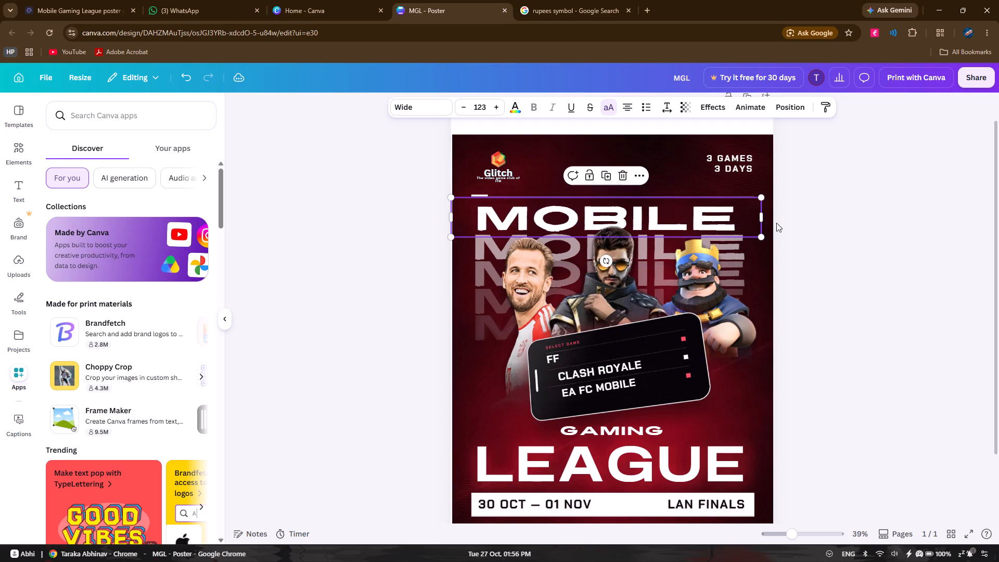
drag(763, 235, 775, 240)
drag(749, 223, 744, 223)
click(767, 218)
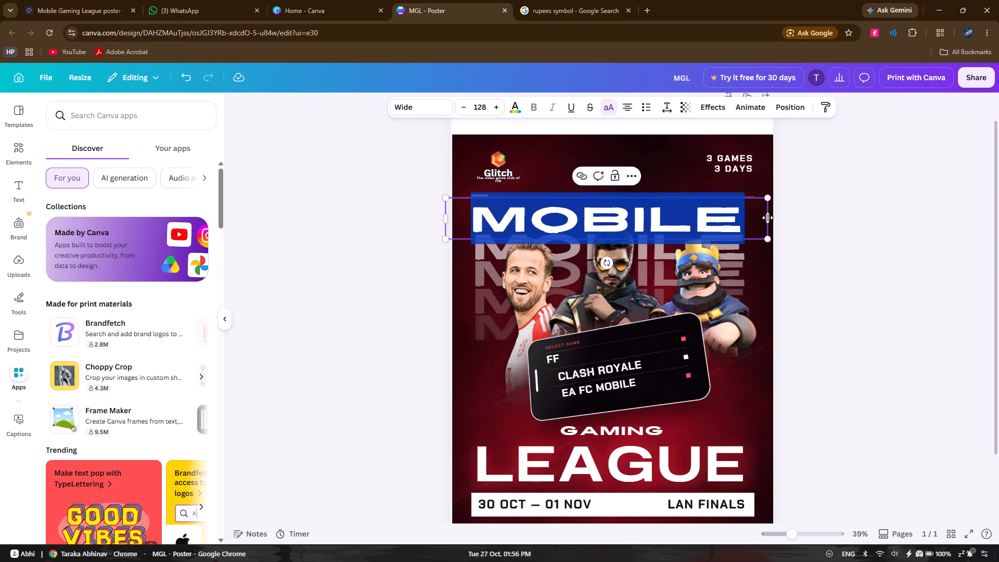
double_click(770, 217)
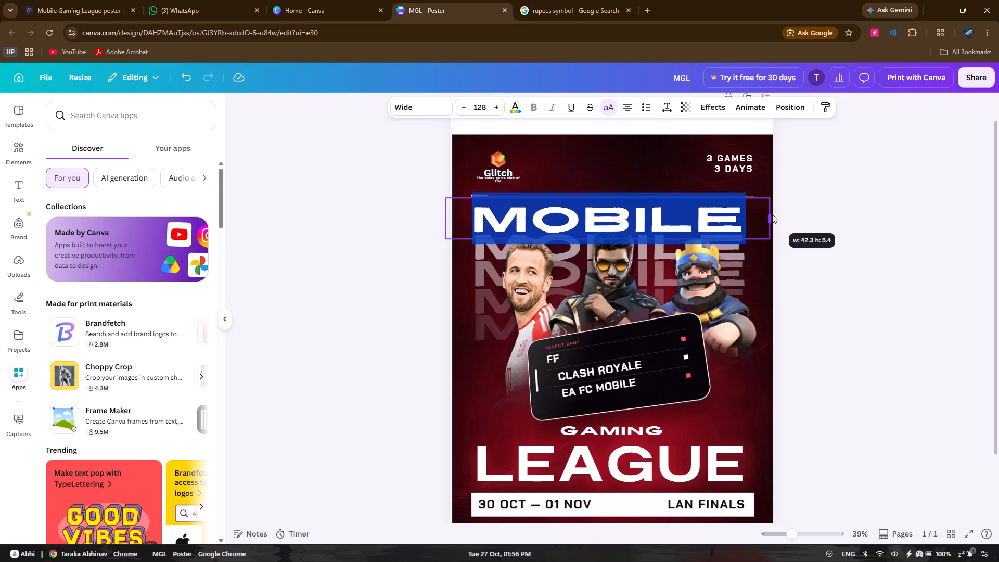
click(794, 208)
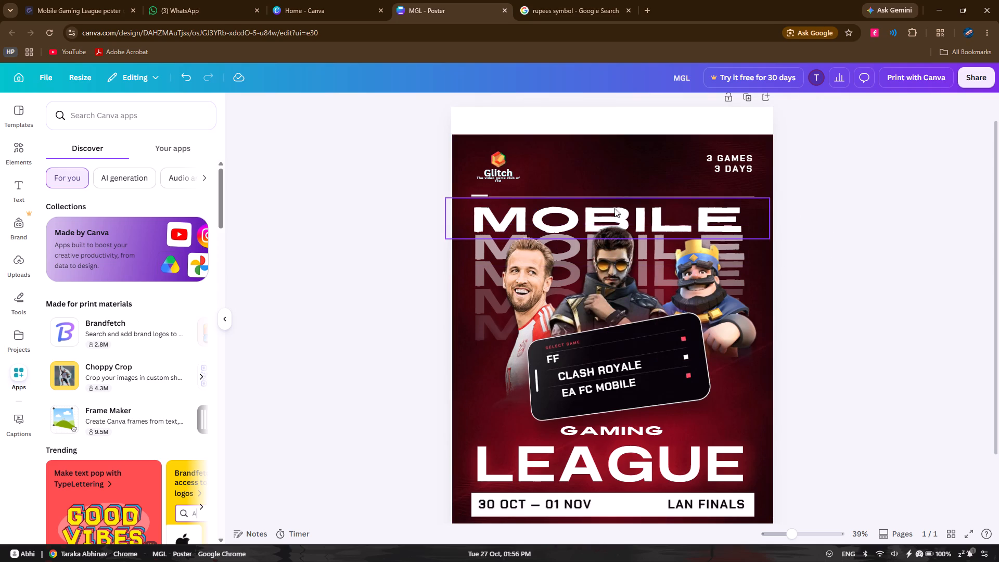
Left-align the top MOBILE title in its text box, trying bulleted and numbered list styles and removing the list formatting.
click(533, 210)
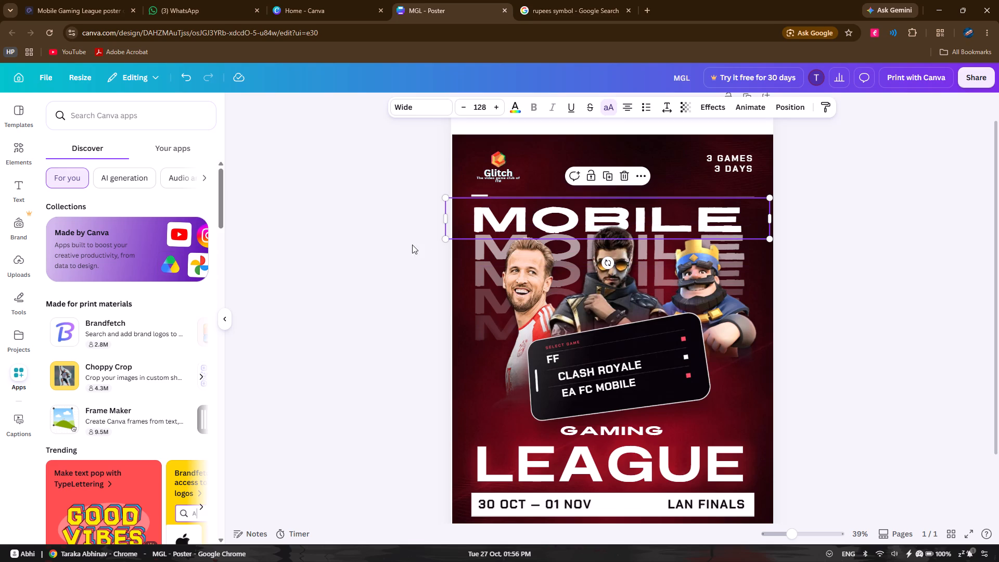
click(625, 106)
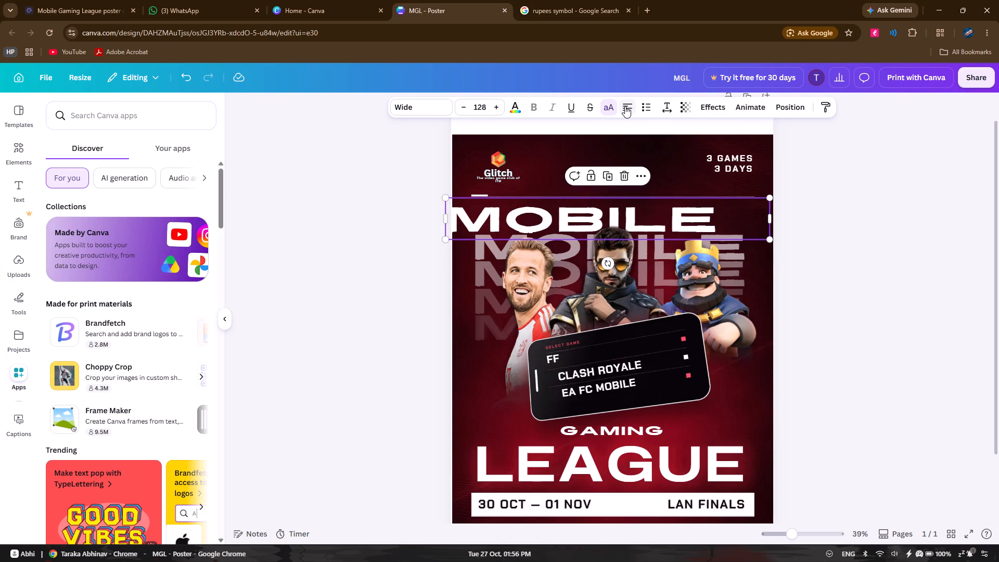
click(650, 103)
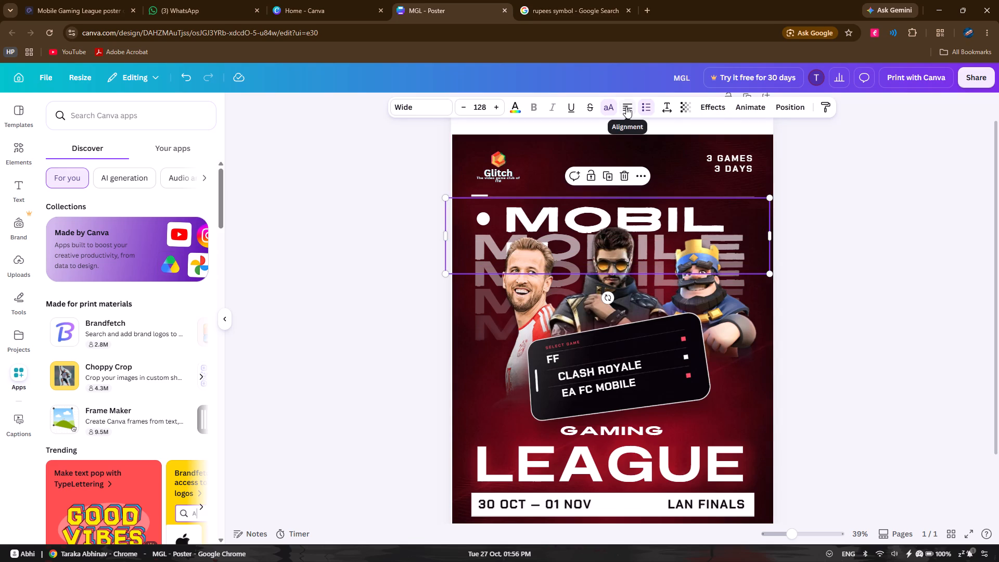
click(626, 107)
click(648, 103)
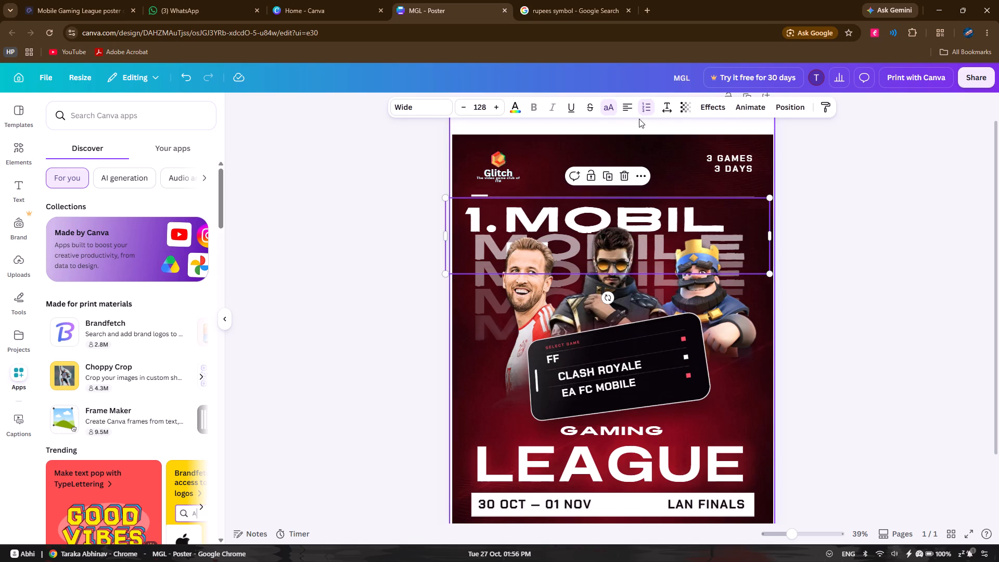
click(785, 103)
scroll(104, 294, down, 1)
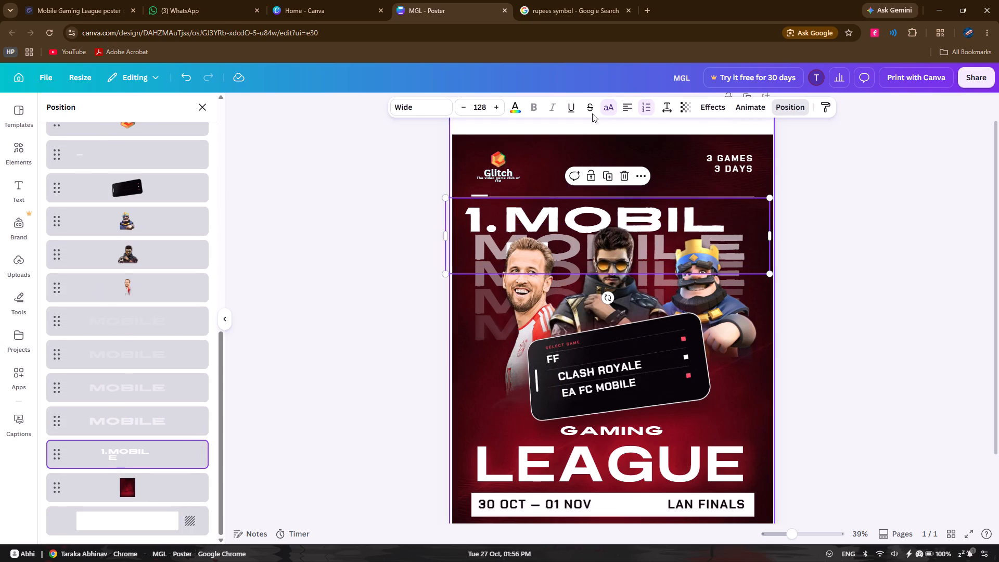
click(646, 104)
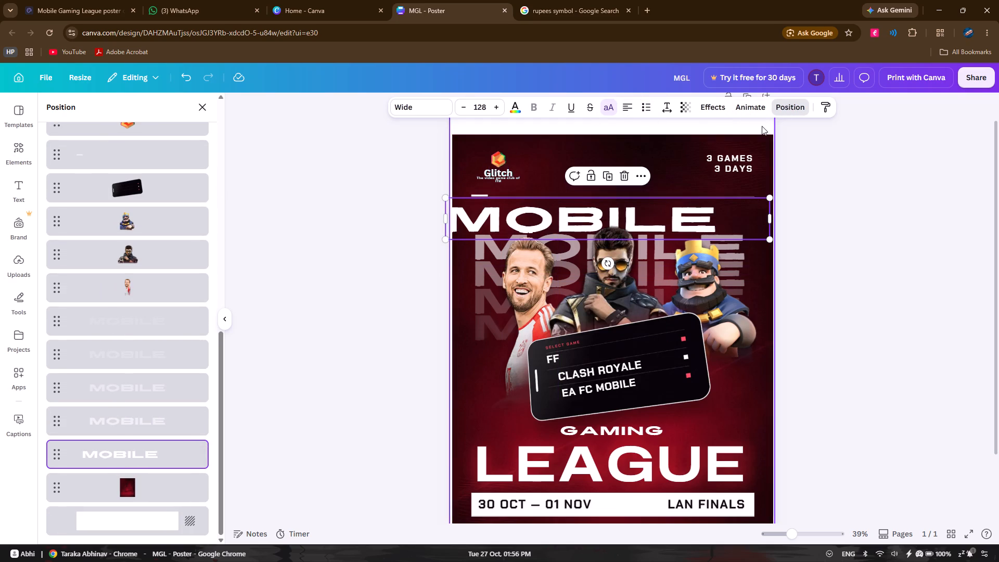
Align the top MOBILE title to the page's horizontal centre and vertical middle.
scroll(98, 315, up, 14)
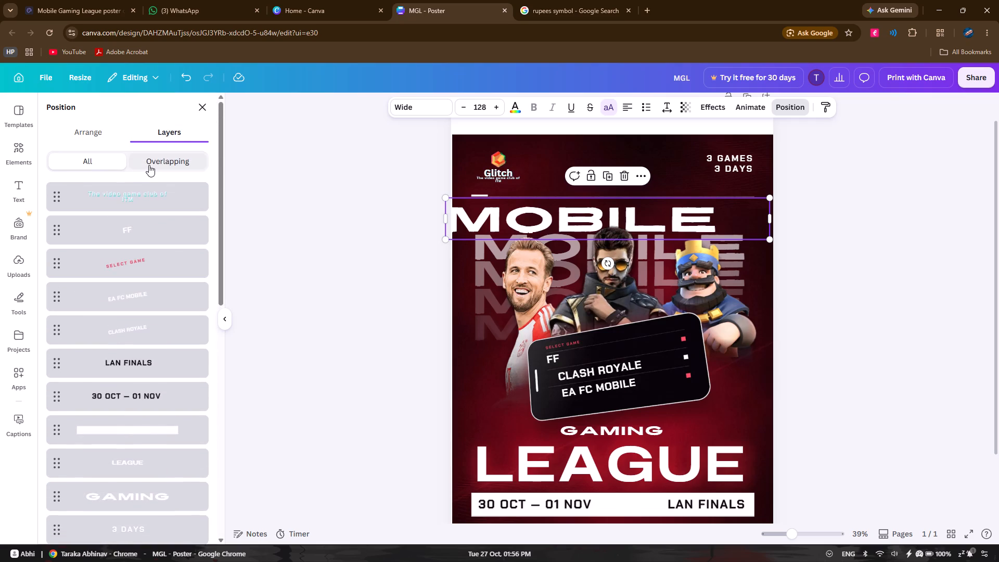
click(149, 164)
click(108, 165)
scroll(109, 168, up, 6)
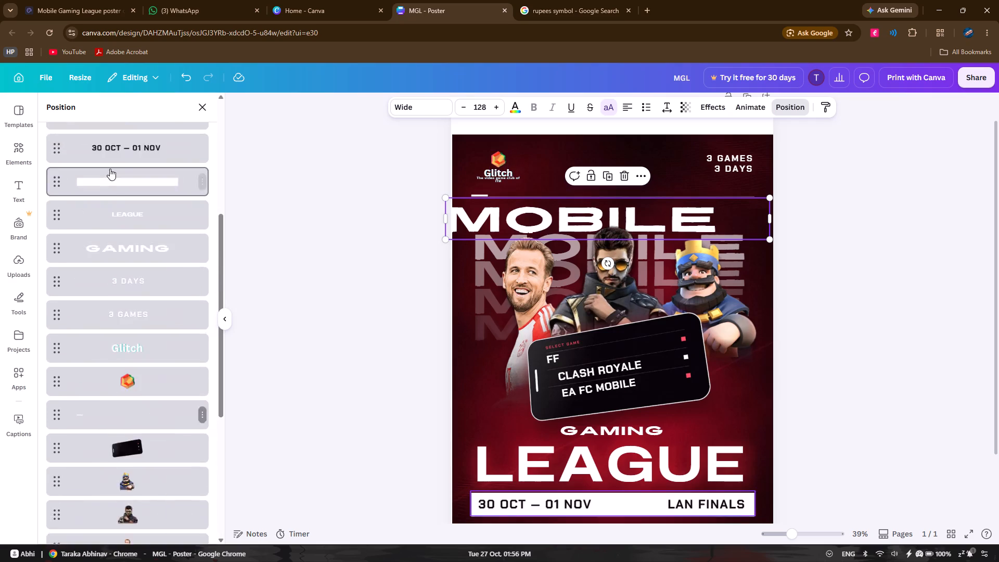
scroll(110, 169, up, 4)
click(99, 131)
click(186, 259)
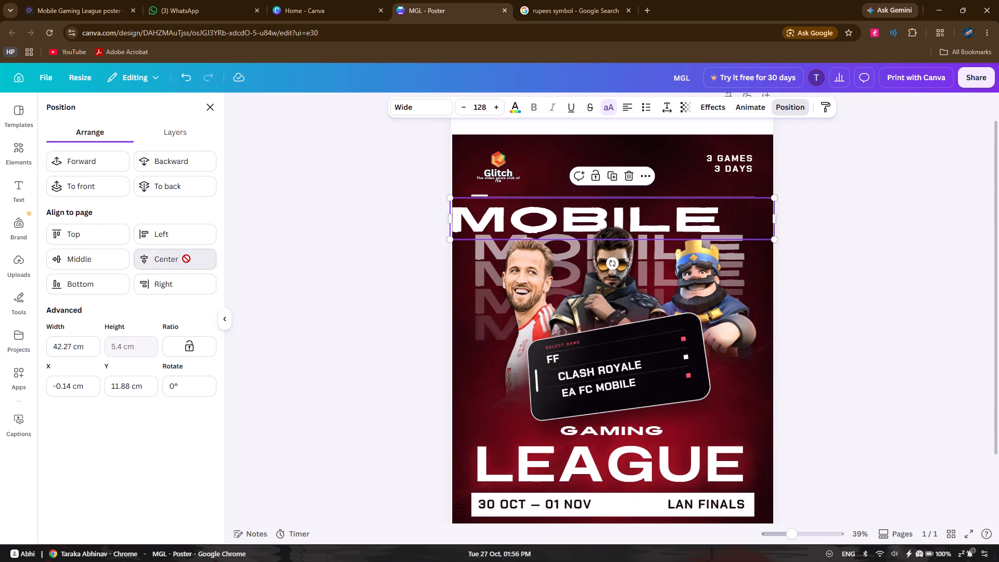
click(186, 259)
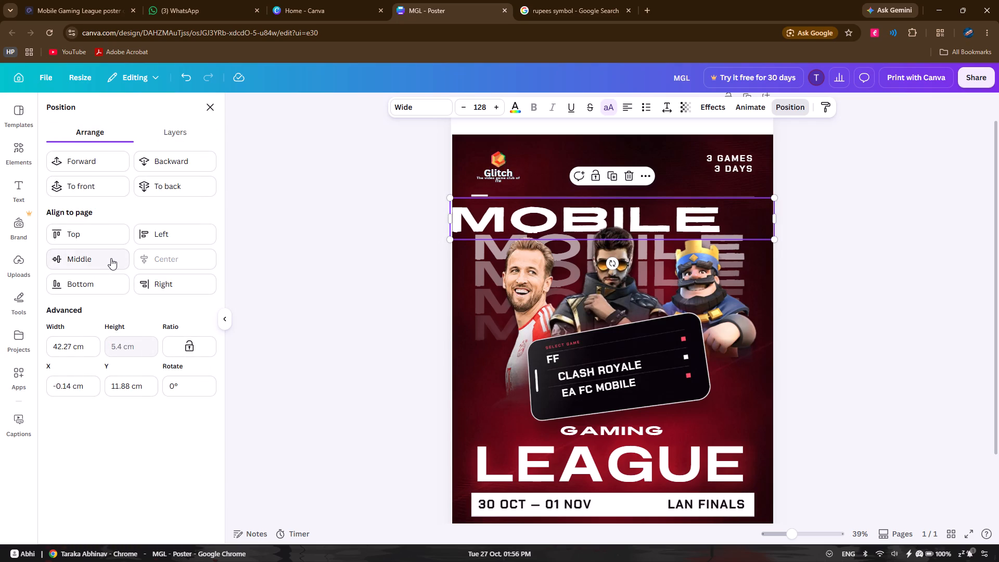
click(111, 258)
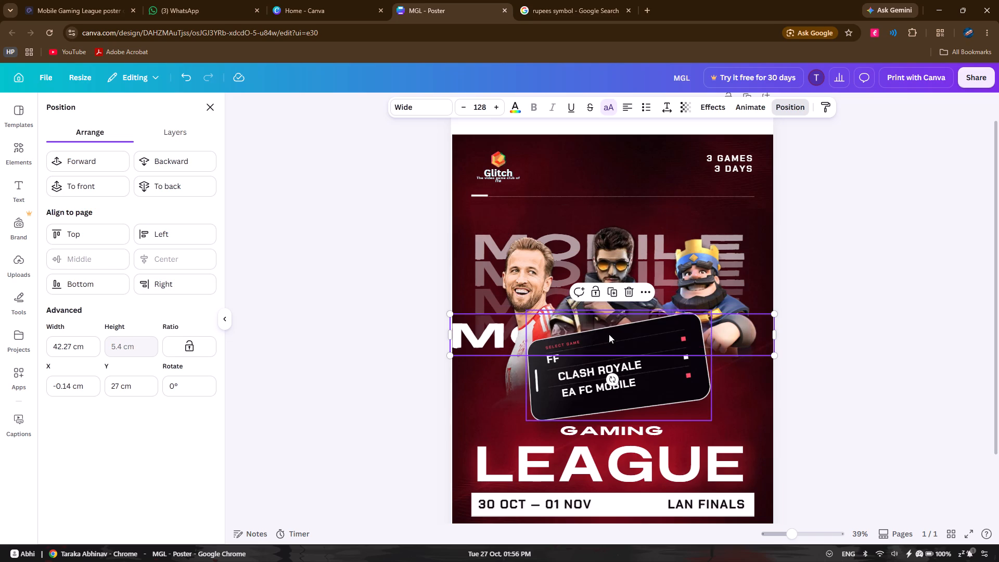
Narrow the white MOBILE title's text box to 35.76 cm, keeping the word on one line, and centre it horizontally on the page.
drag(776, 336, 708, 336)
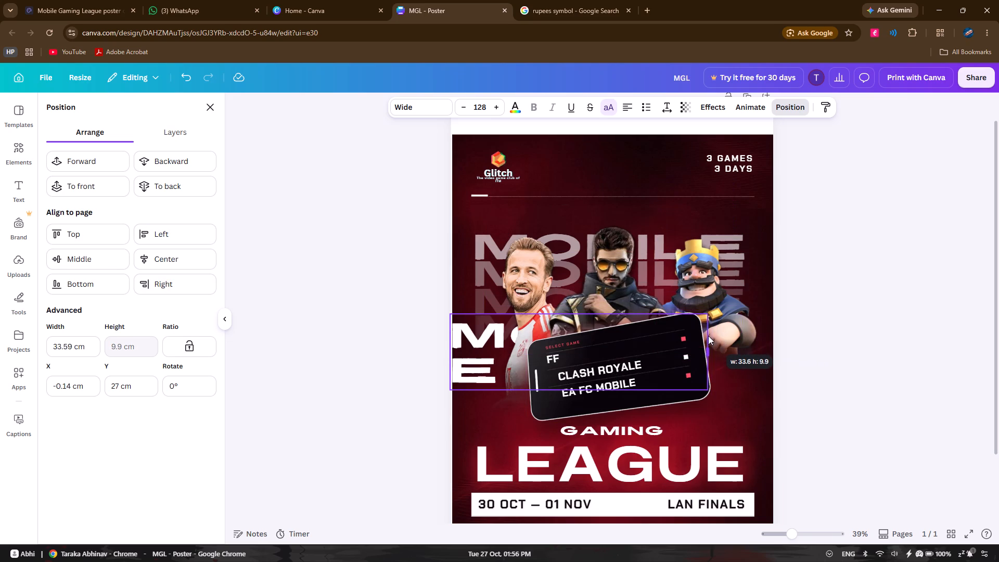
drag(708, 336, 726, 336)
click(182, 259)
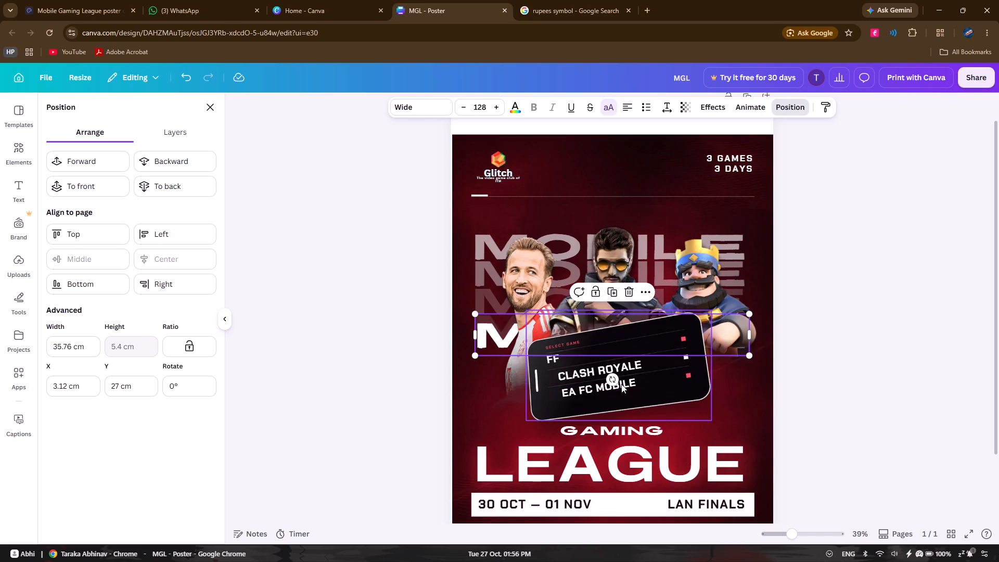
Move the white MOBILE title back above its faded copies, at about Y 11.55 cm, and centre it horizontally.
drag(629, 333, 632, 210)
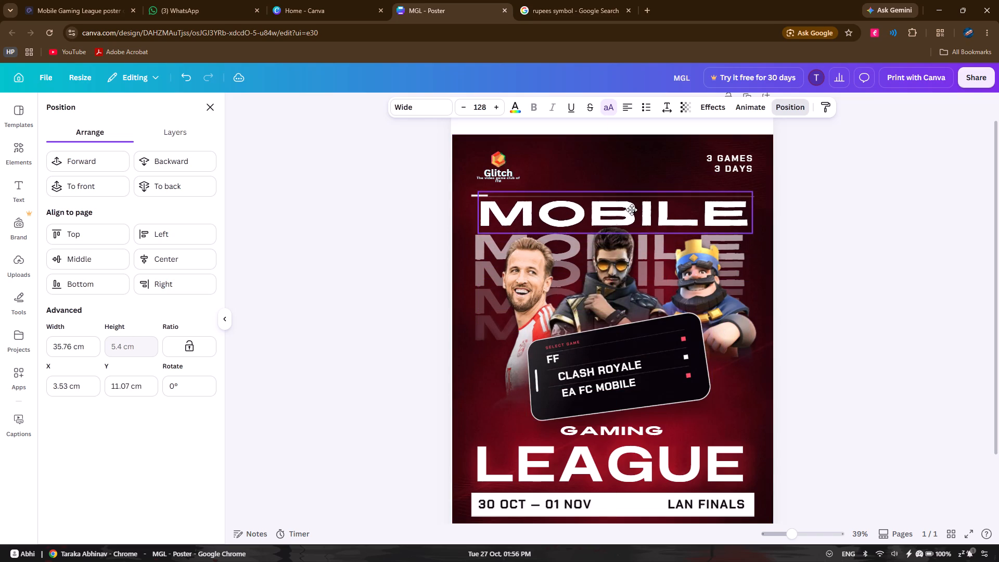
drag(632, 210, 629, 214)
click(169, 262)
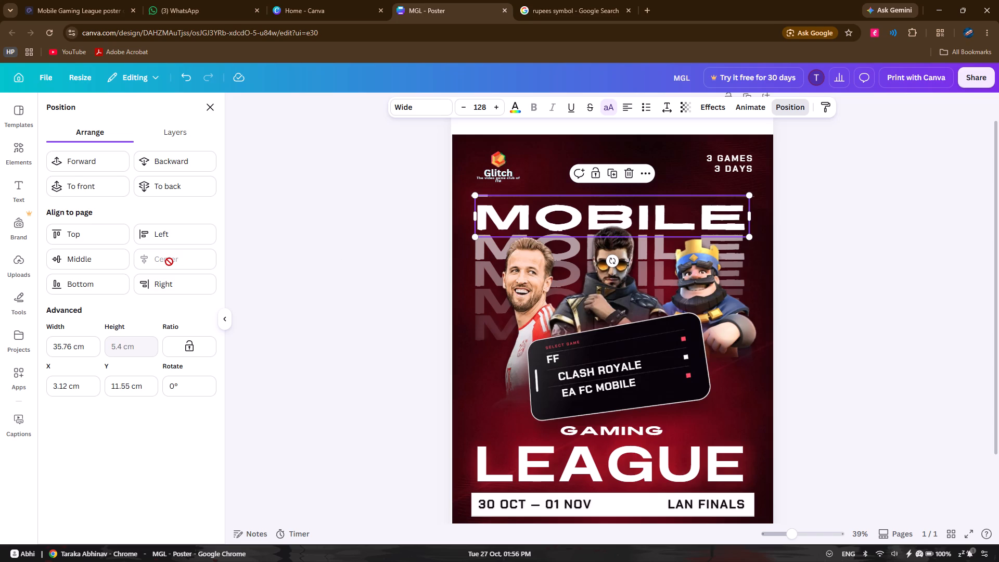
click(813, 220)
click(843, 223)
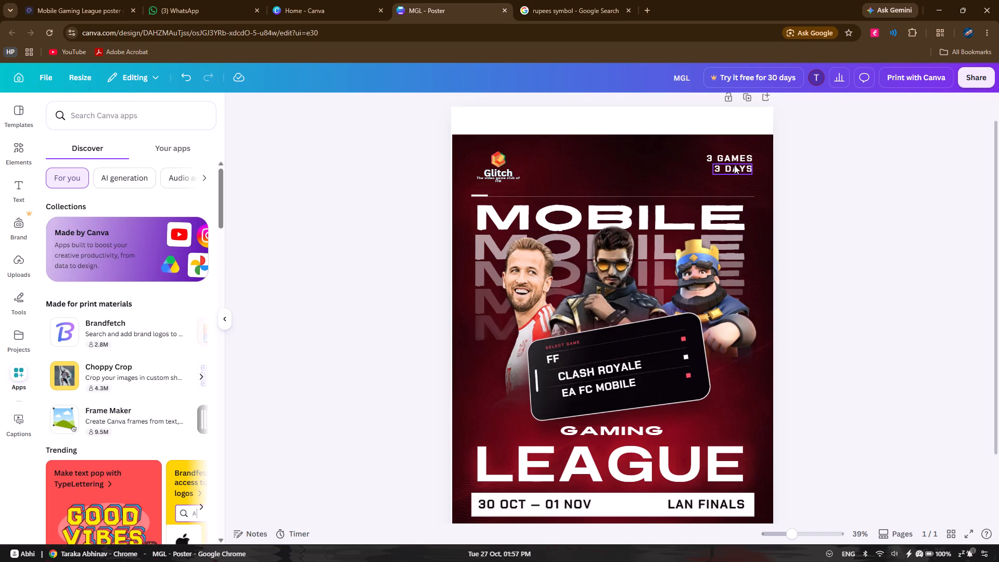
Delete the 3 DAYS and 3 GAMES text layers from the poster's top corner.
click(734, 165)
key(Delete)
click(735, 161)
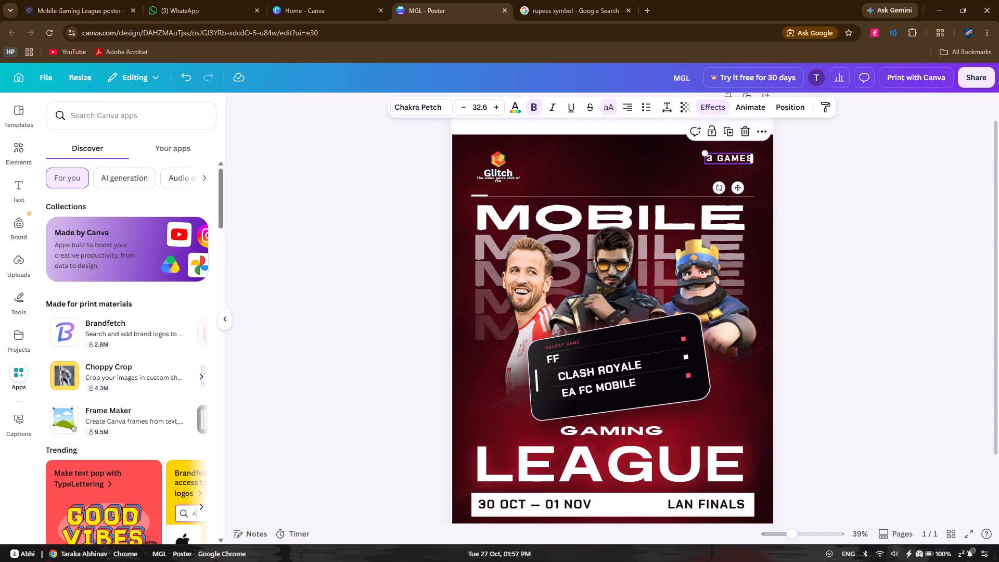
key(Delete)
Add an MGL text box at font size 51.1 in the poster's top-right corner, opposite the Glitch logo.
click(7, 201)
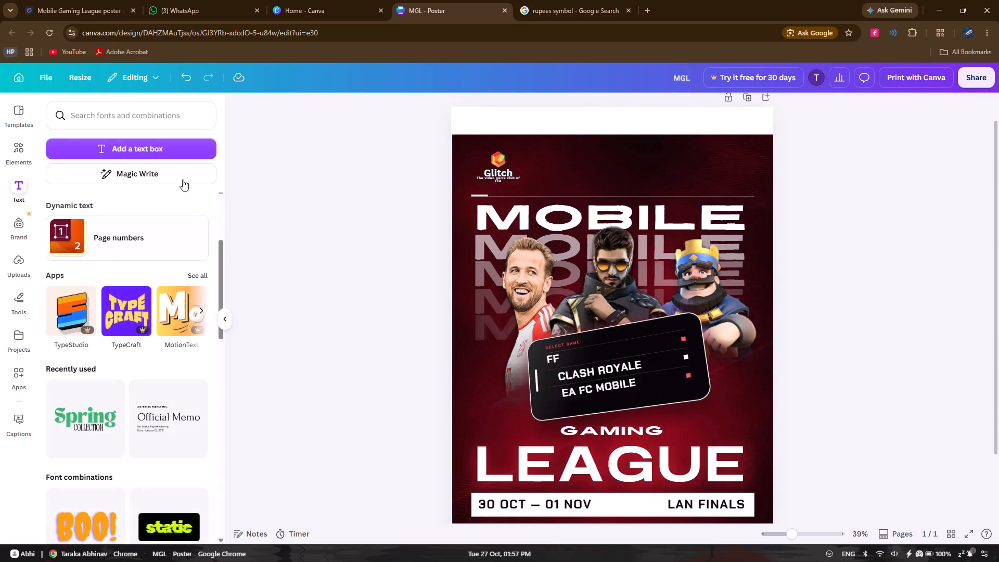
click(173, 157)
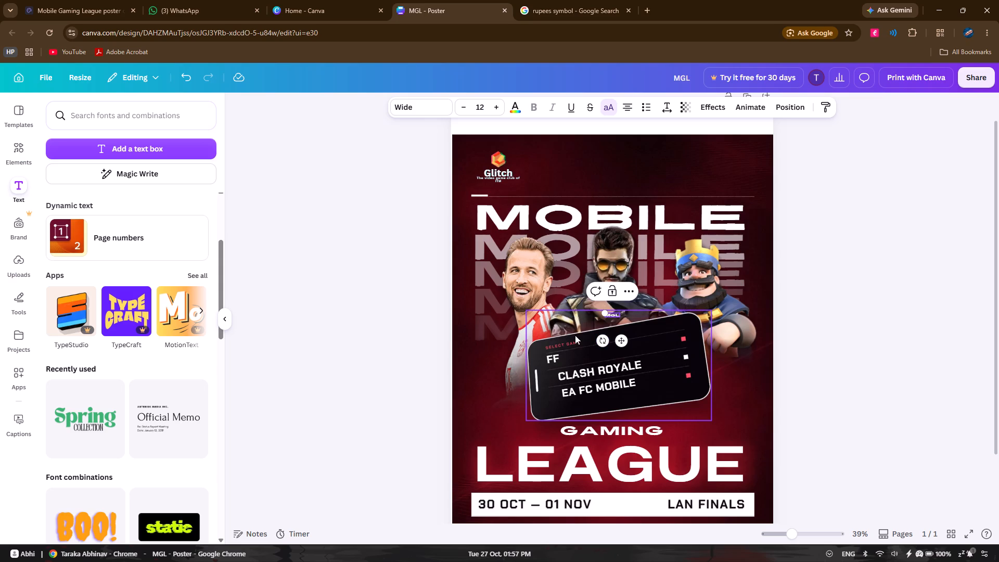
drag(621, 341, 741, 184)
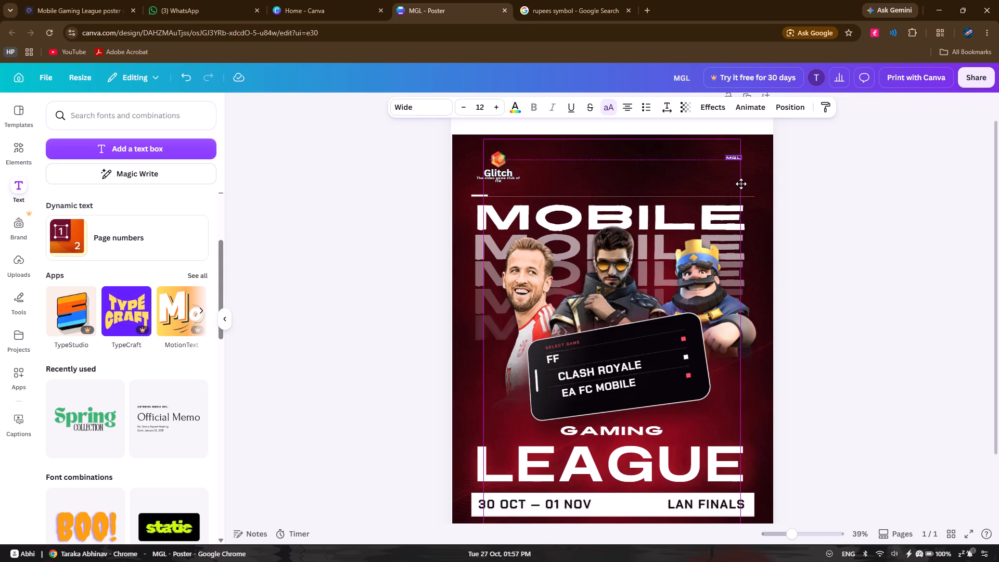
drag(741, 184, 744, 193)
drag(729, 164, 674, 137)
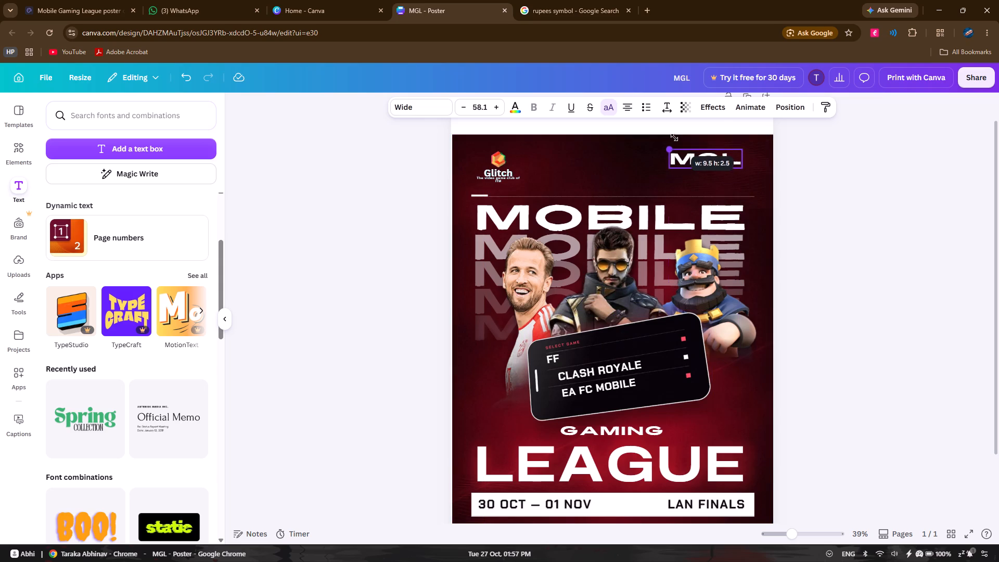
drag(674, 137, 683, 139)
drag(721, 128, 735, 133)
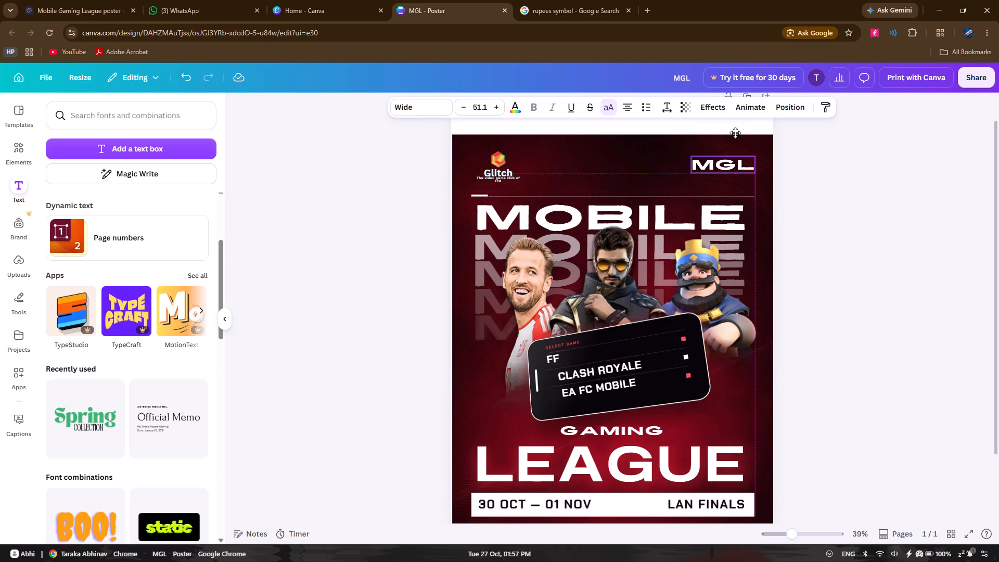
drag(735, 133, 734, 131)
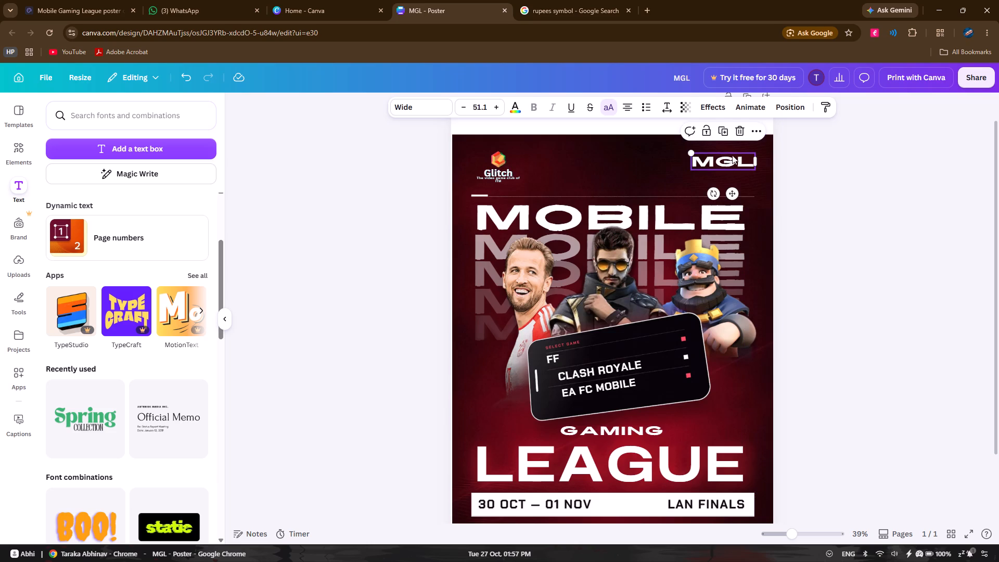
Set the font of the MGL header text to Horizon.
click(412, 103)
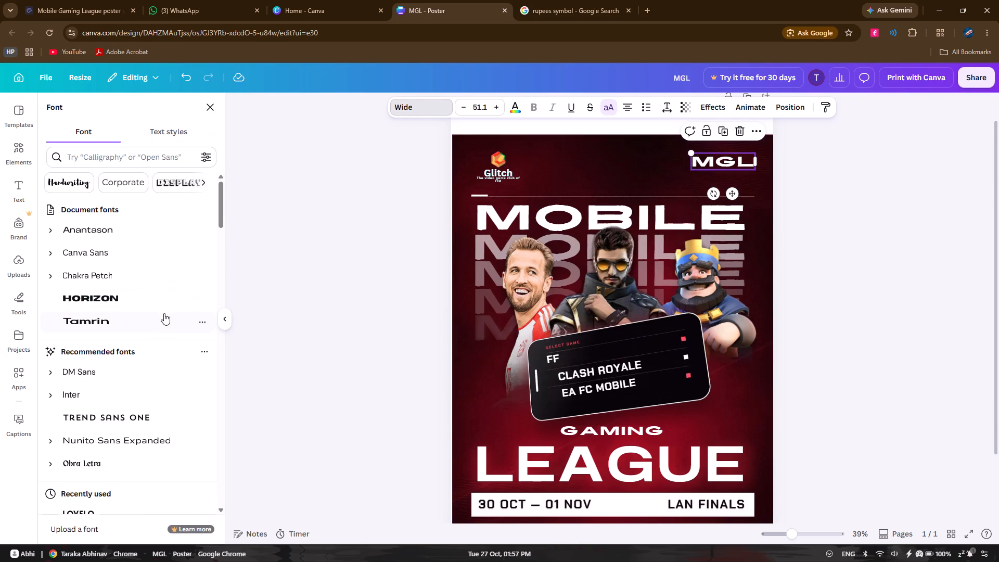
click(150, 302)
scroll(130, 347, down, 2)
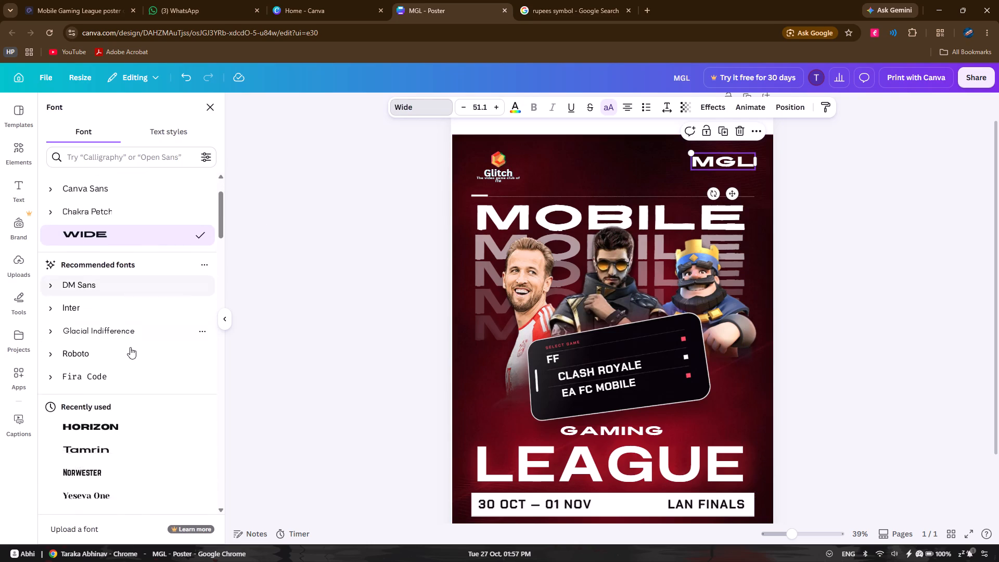
click(138, 382)
click(881, 213)
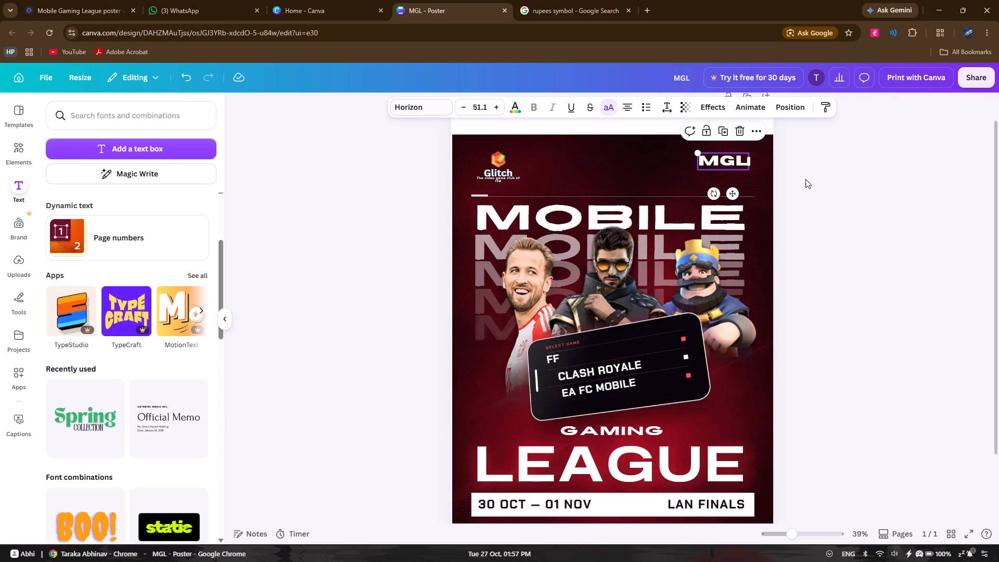
click(876, 180)
Nudge the MGL header text slightly lower, level with the Glitch logo.
click(740, 165)
drag(736, 188, 734, 194)
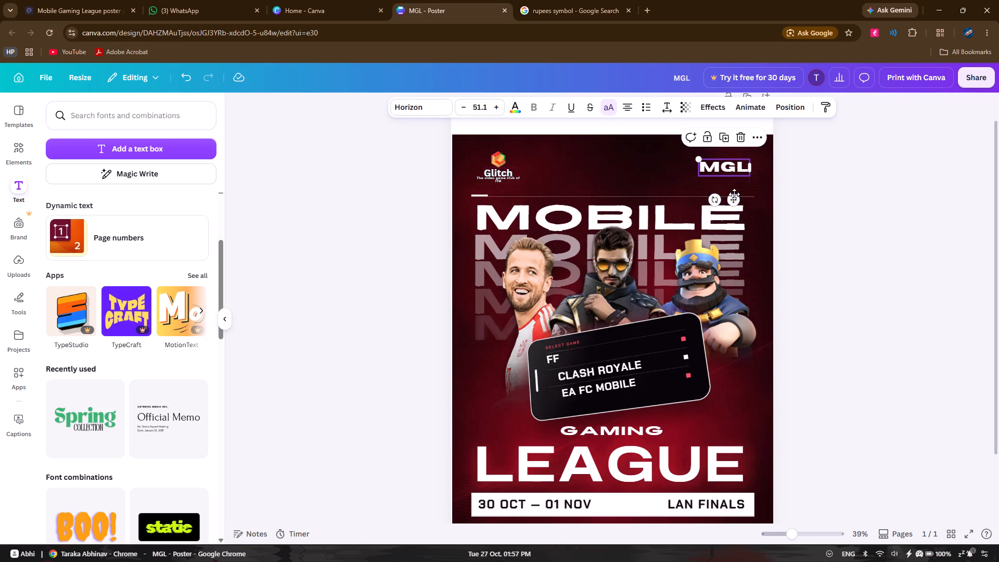
click(814, 177)
Bring the CLASH ROYALE and EA FC MOBILE lines closer to the phone card's left edge, narrowing the CLASH ROYALE text box.
scroll(376, 367, down, 1)
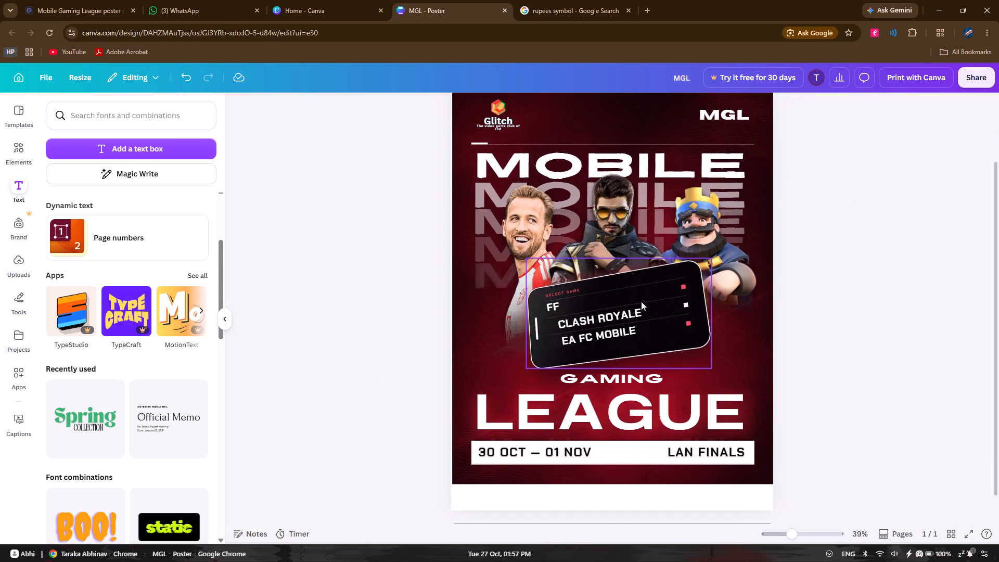
click(556, 303)
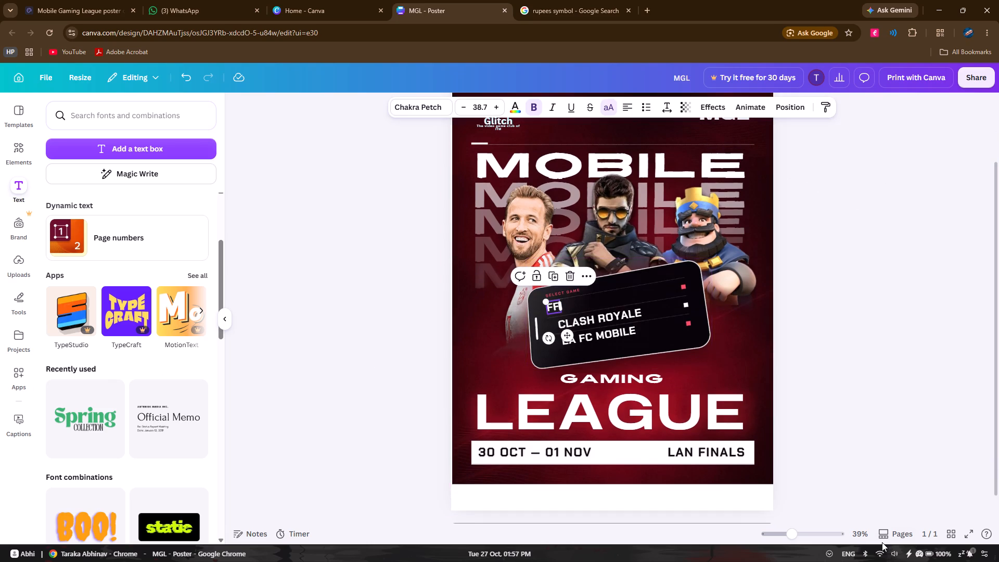
scroll(568, 320, right, 1)
click(568, 320)
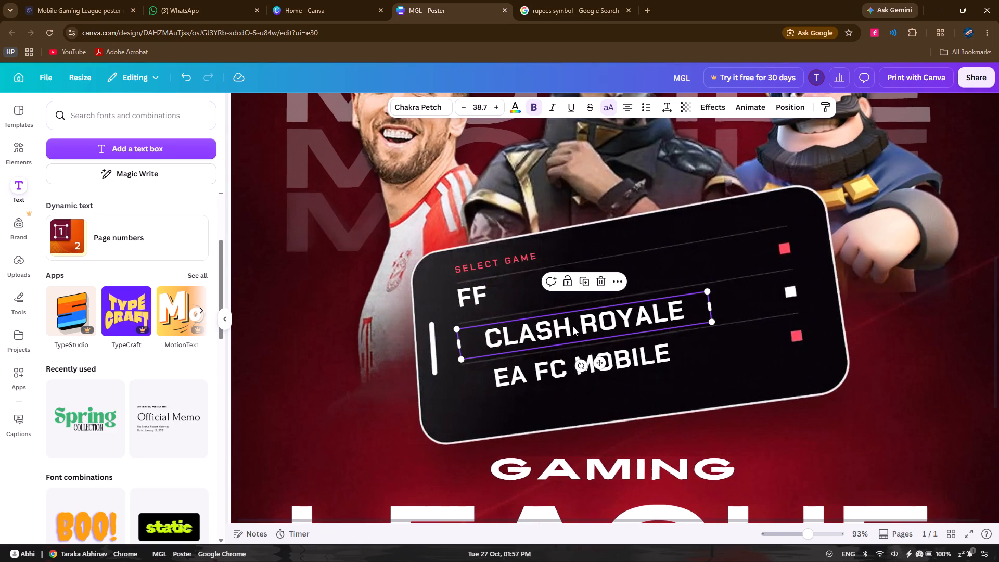
click(583, 325)
drag(711, 308, 694, 310)
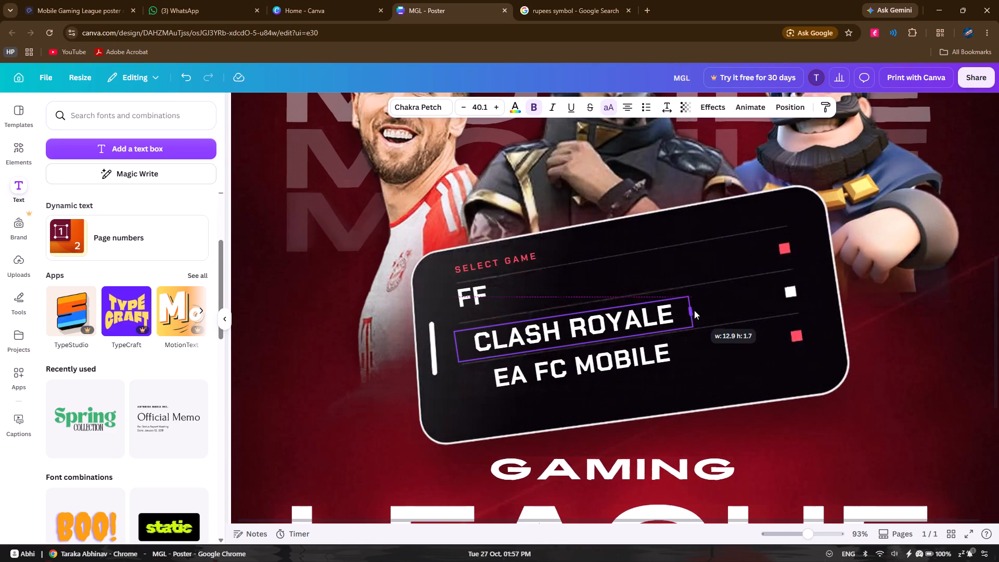
drag(694, 310, 675, 317)
click(555, 324)
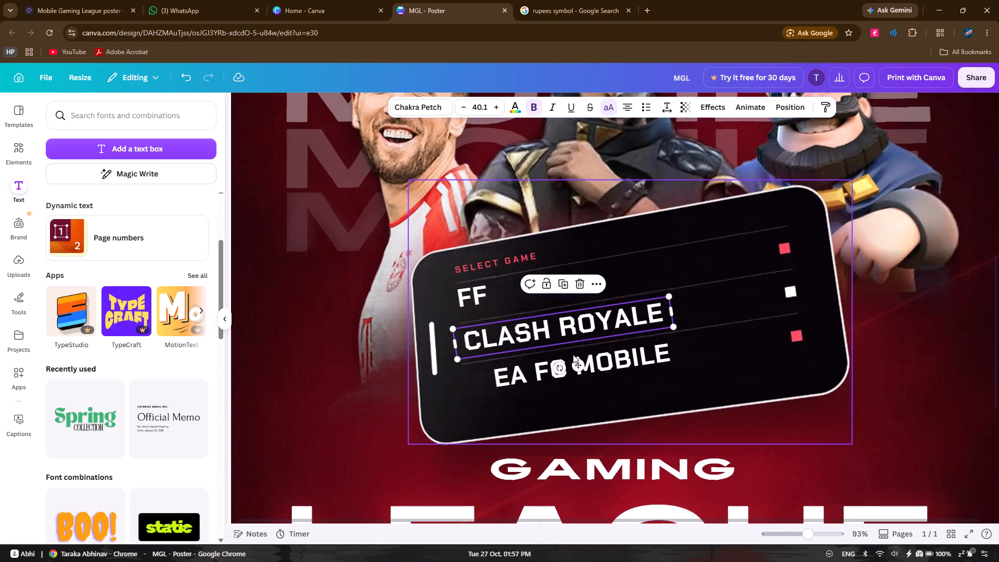
drag(615, 359, 594, 364)
Change the FF entry on the phone card to FREE FIRE and widen its text box to fit one line.
drag(477, 292, 479, 298)
click(479, 298)
click(482, 298)
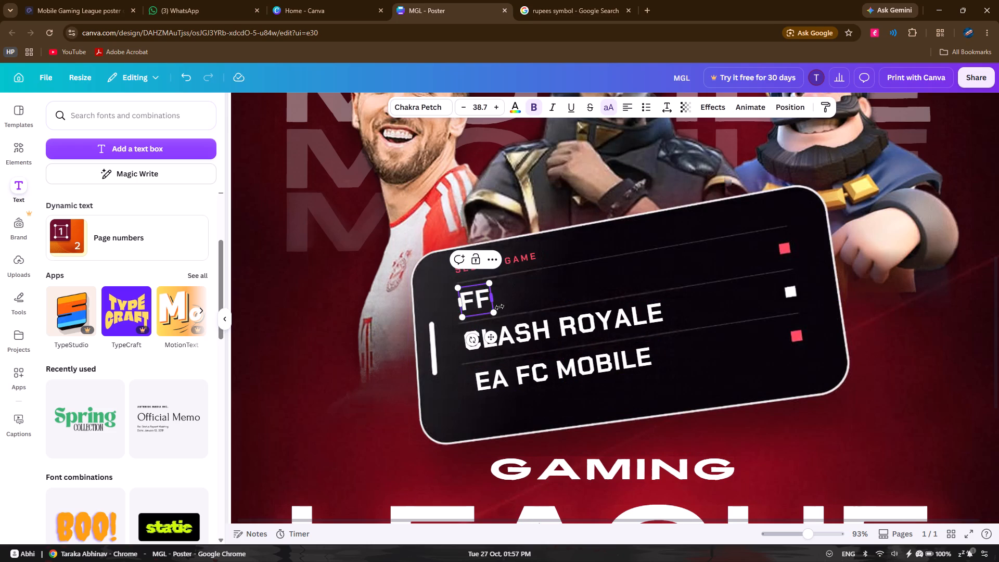
text(REE)
key(space)
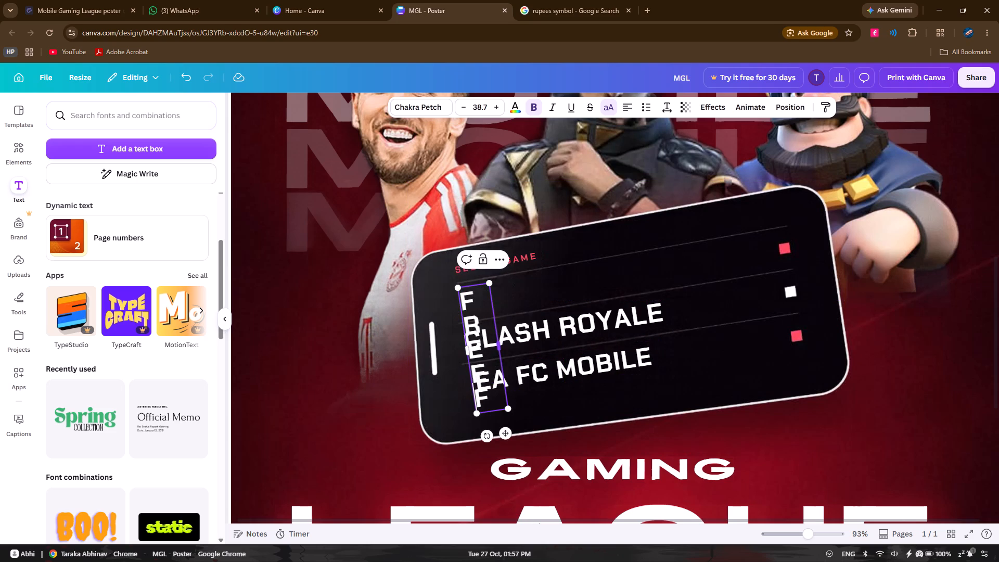
key(Right)
text(IRE)
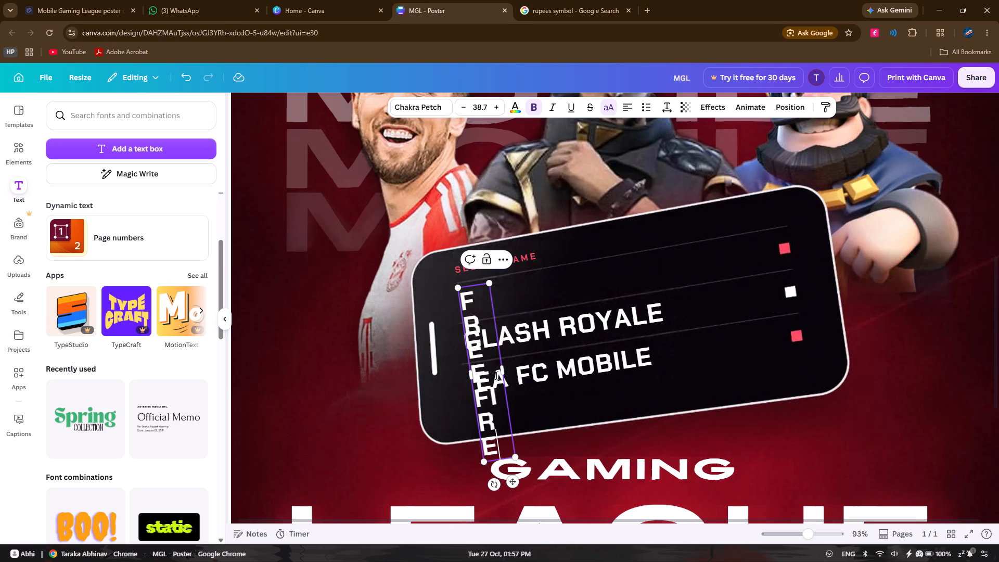
click(503, 374)
click(488, 368)
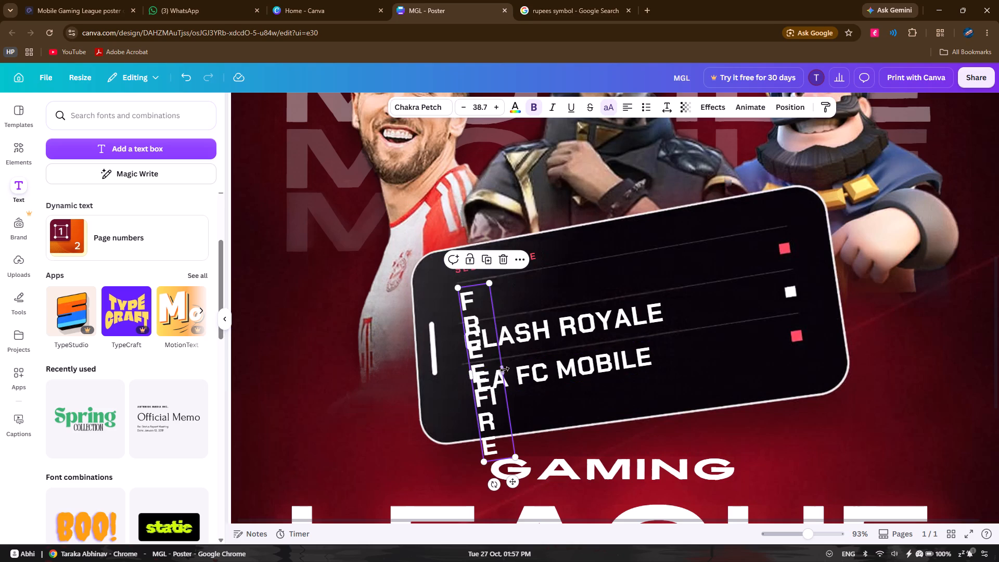
drag(505, 369, 750, 248)
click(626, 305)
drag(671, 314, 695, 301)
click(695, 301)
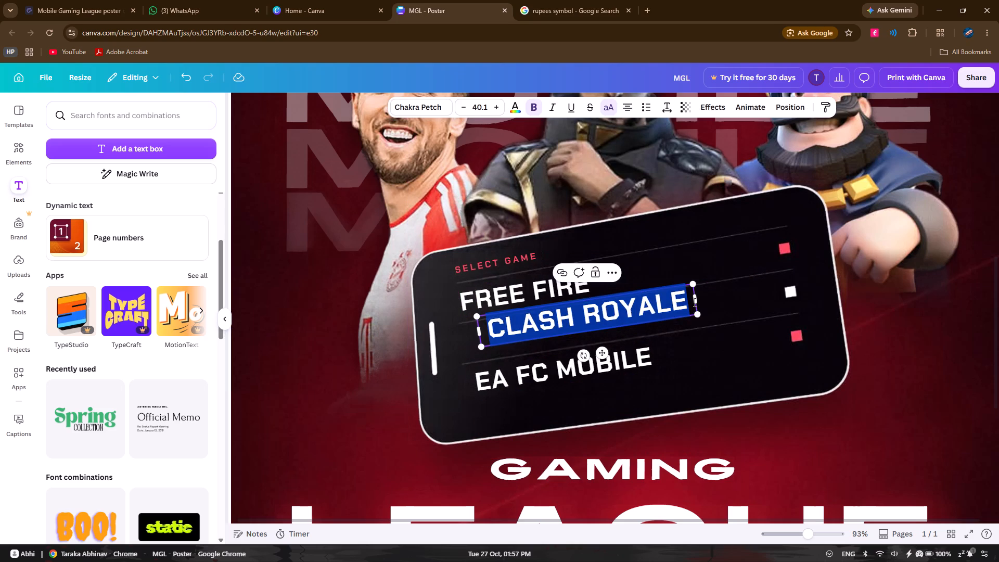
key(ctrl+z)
Widen the CLASH ROYALE text box and append "- 2000₹", copying the rupee symbol from the Google results tab.
drag(671, 310, 739, 295)
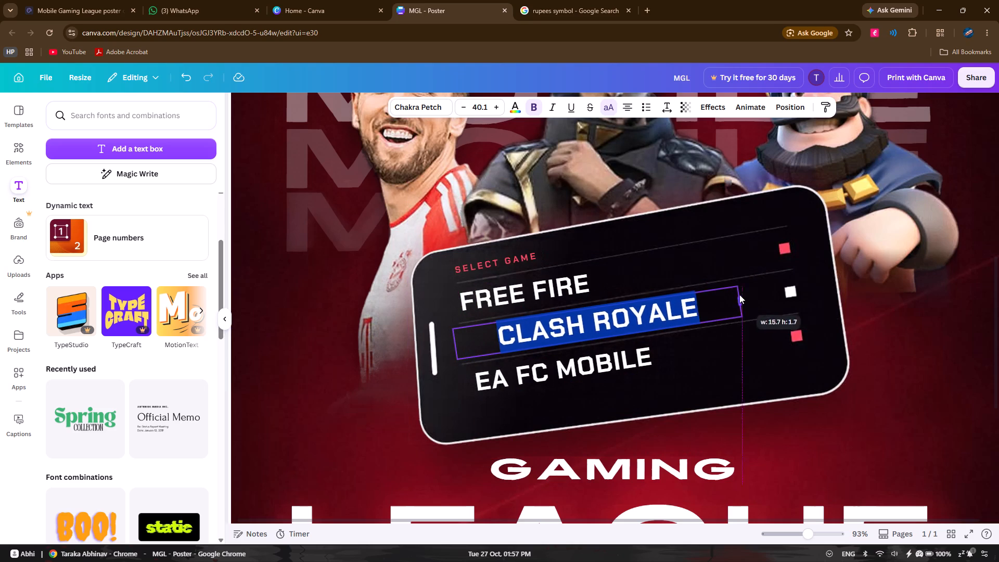
drag(739, 295, 775, 291)
click(743, 297)
key(space)
text(- 200)
click(542, 0)
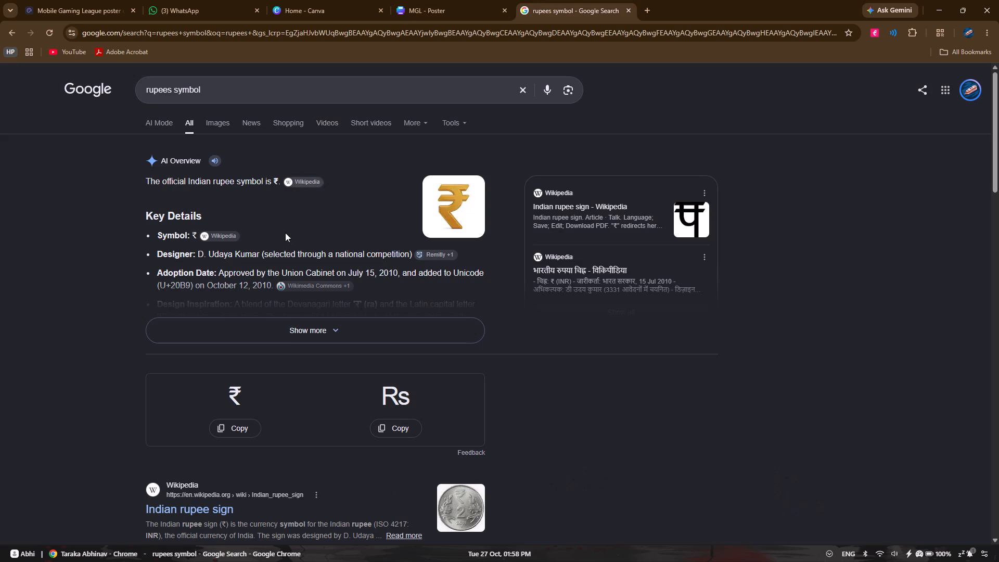
click(233, 427)
click(465, 0)
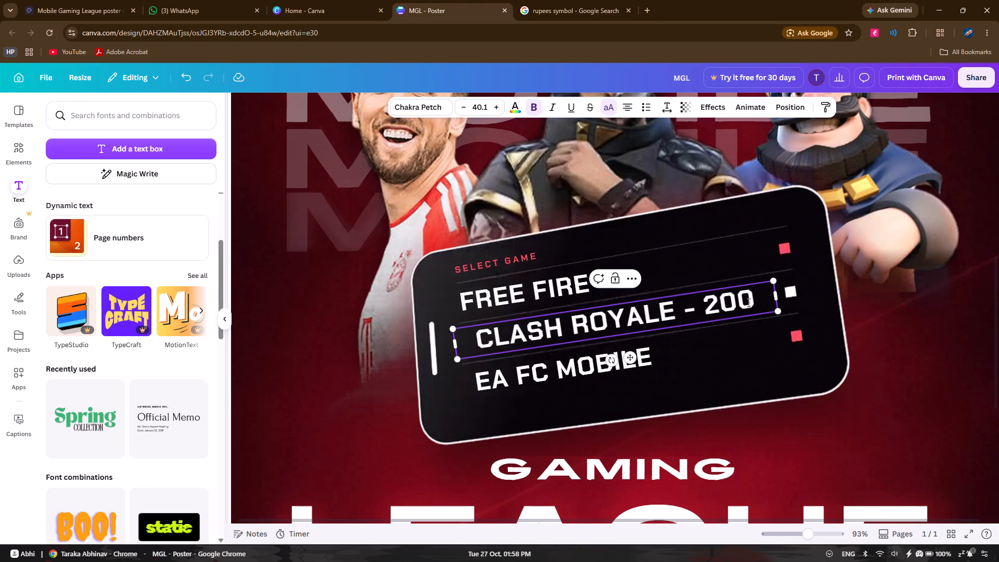
key(0)
key(ctrl+v)
Widen the EA FC MOBILE text box on the phone card and append "- 2000₹" to the line.
click(635, 353)
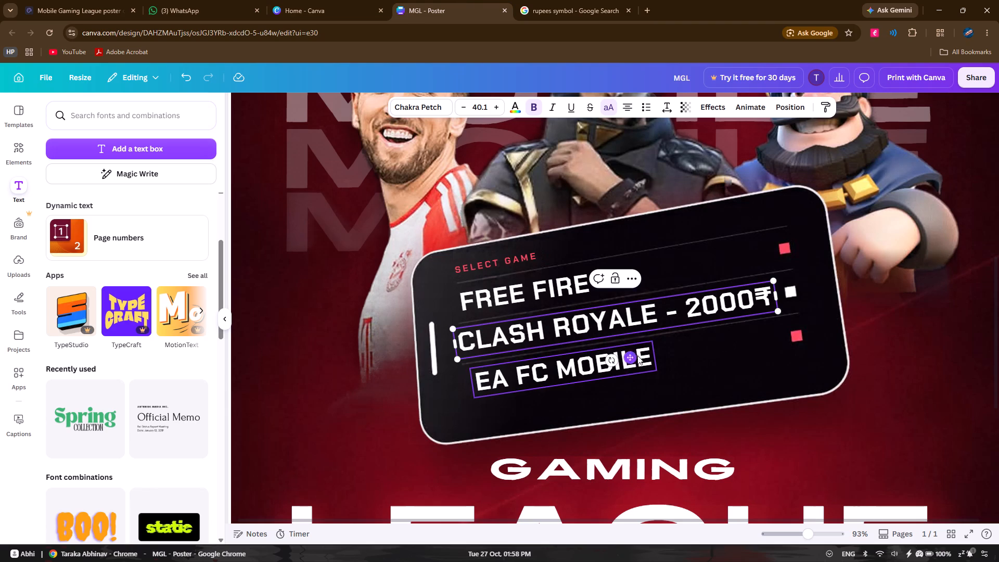
click(642, 357)
drag(618, 364, 611, 366)
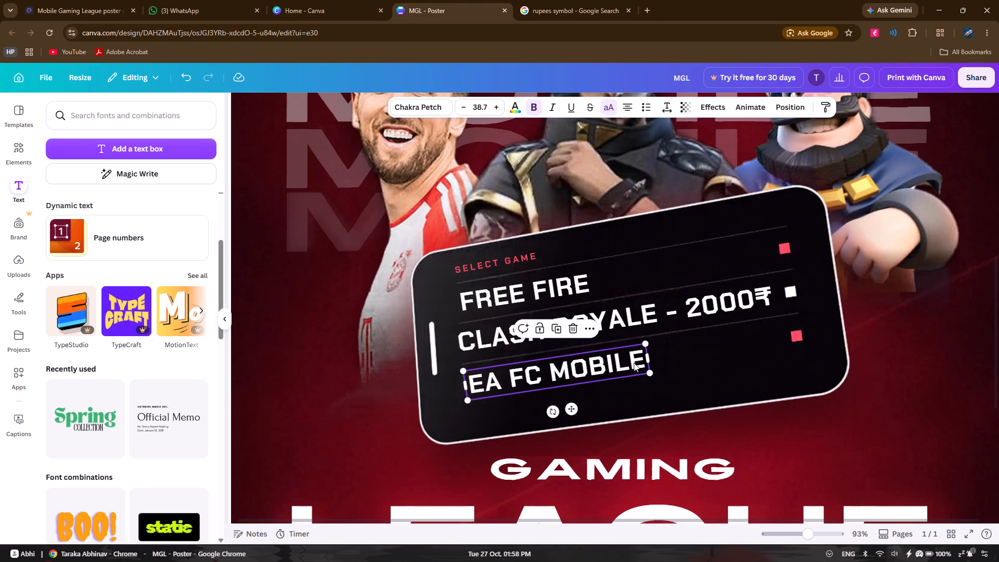
drag(649, 354, 787, 337)
click(750, 344)
click(736, 342)
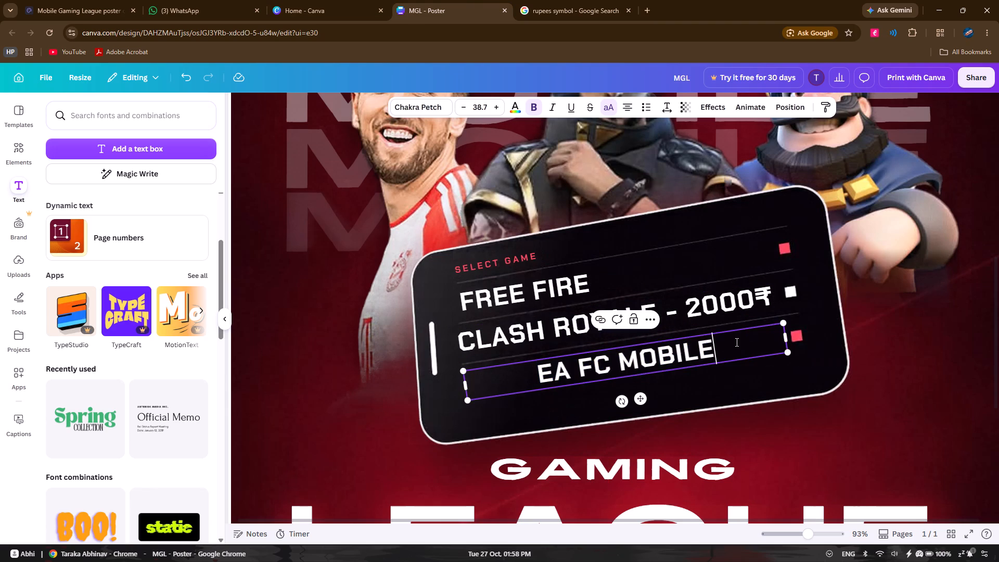
key(space)
text(-200)
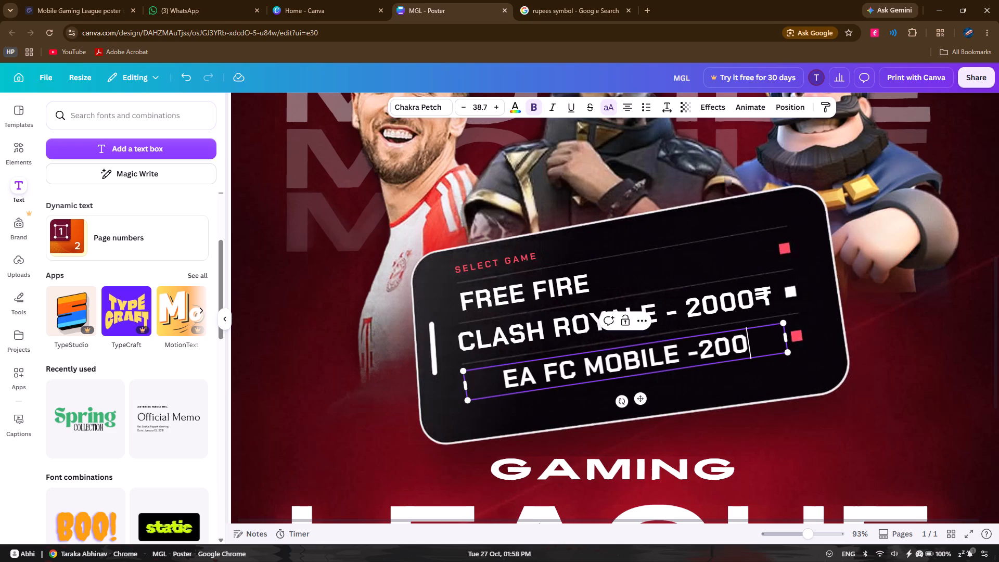
key(Left)
key(Left)
key(Left)
key(space)
key(Right)
key(Right)
key(Right)
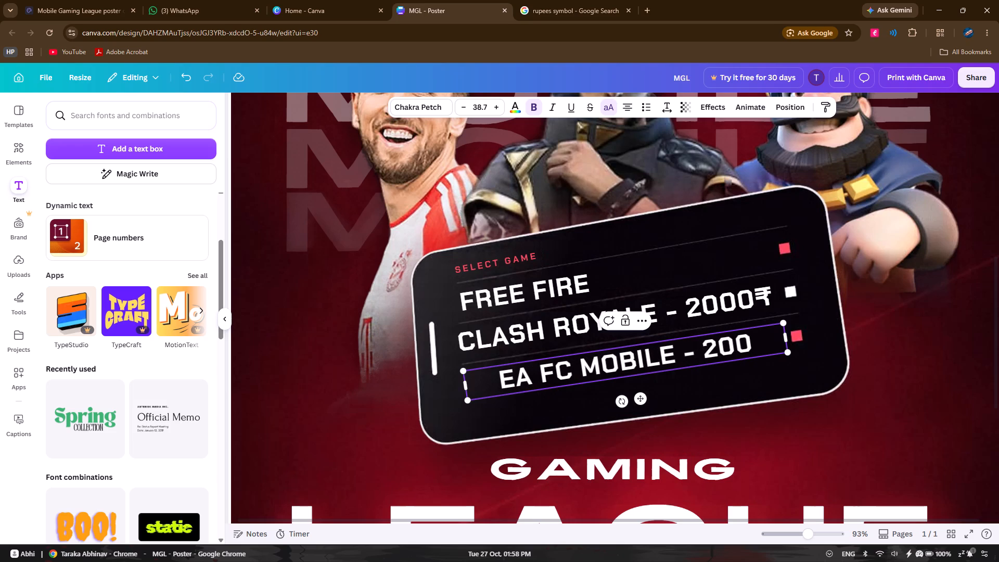
text(0%)
key(BackSpace)
key(ctrl+v)
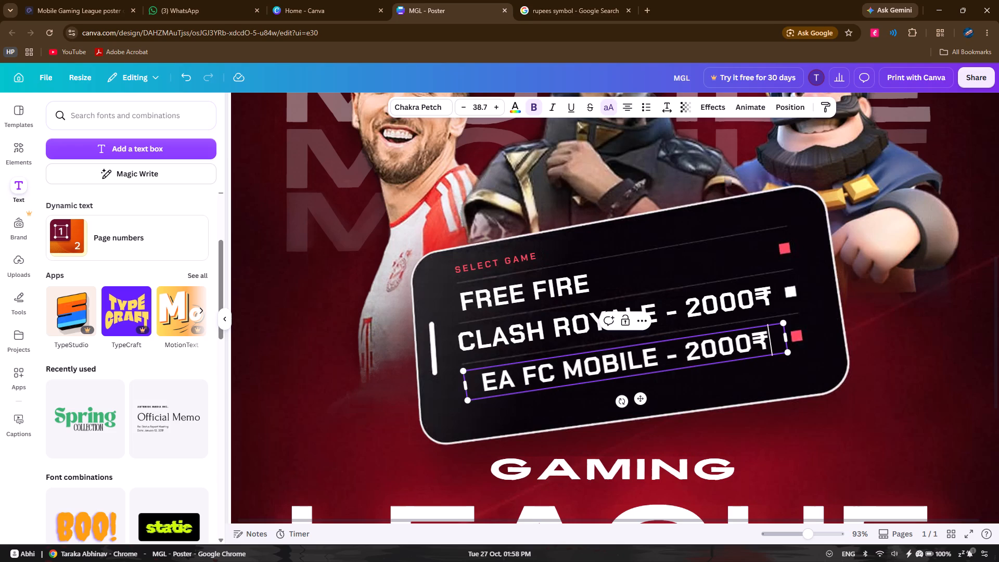
Narrow the EA FC MOBILE - 2000₹ text box to fit its text and shift it left under the lines above.
drag(788, 339, 765, 343)
click(704, 379)
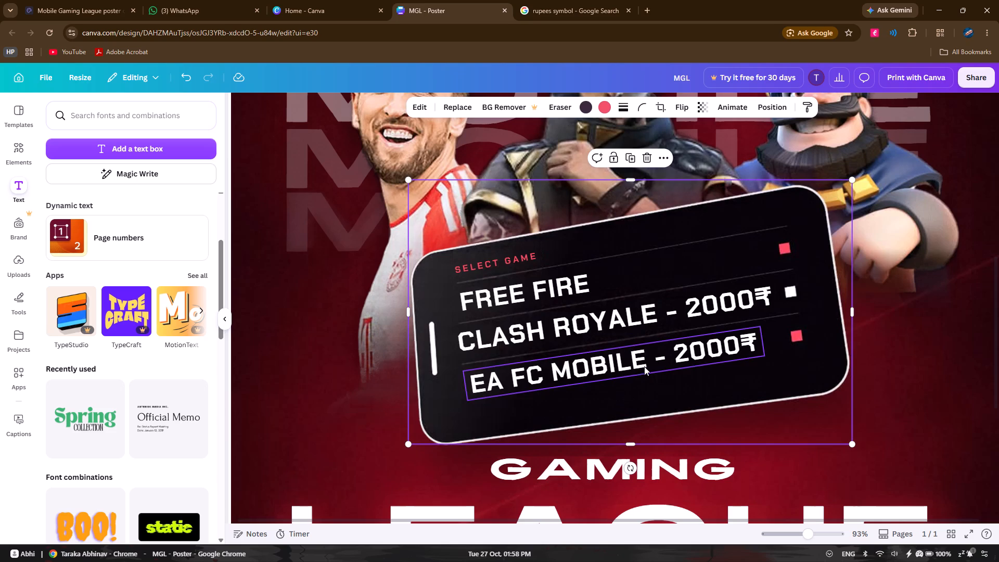
drag(639, 364, 635, 367)
Append "- 7000₹" to the FREE FIRE line on the phone card.
click(579, 282)
click(616, 285)
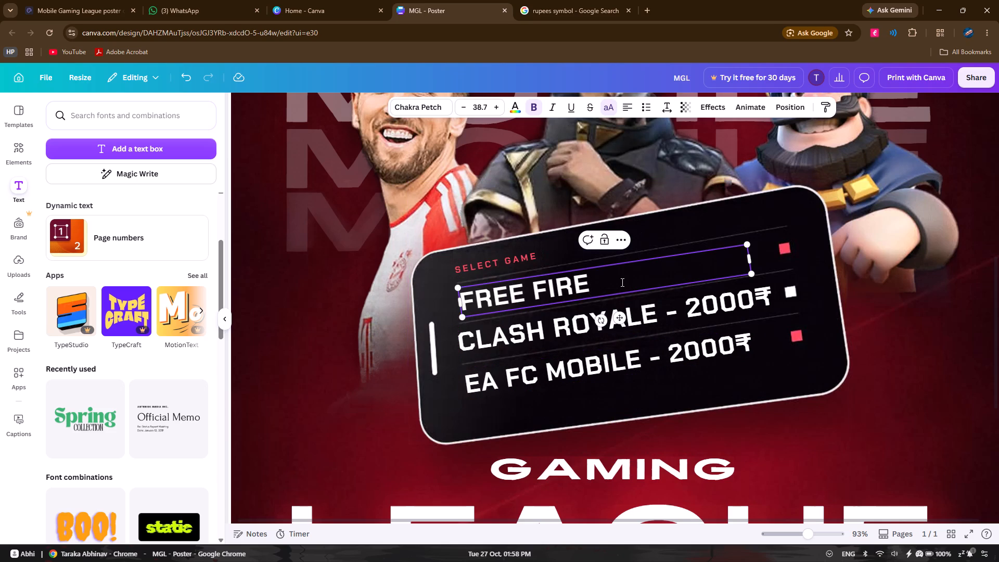
key(space)
text(- 7000)
key(ctrl+v)
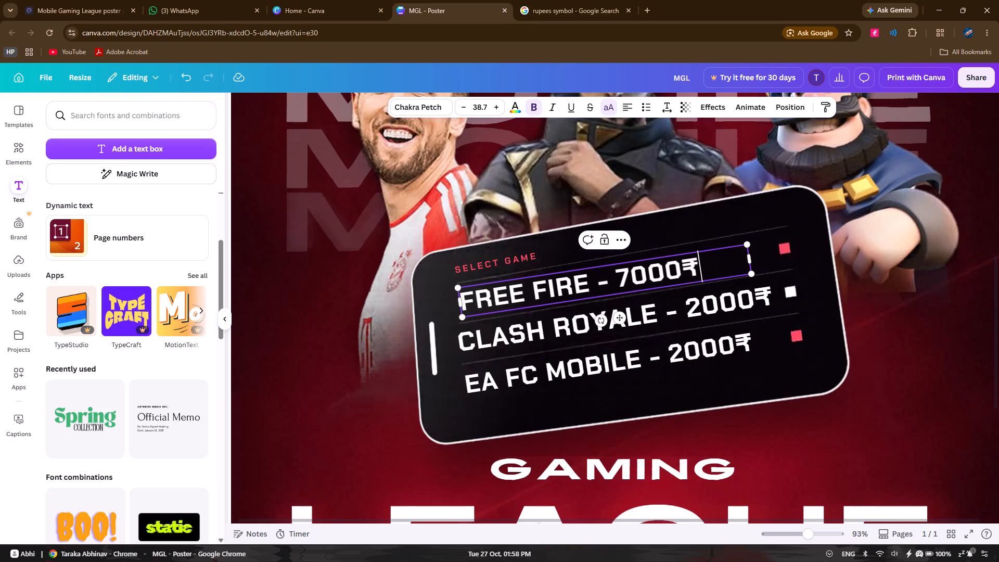
click(909, 335)
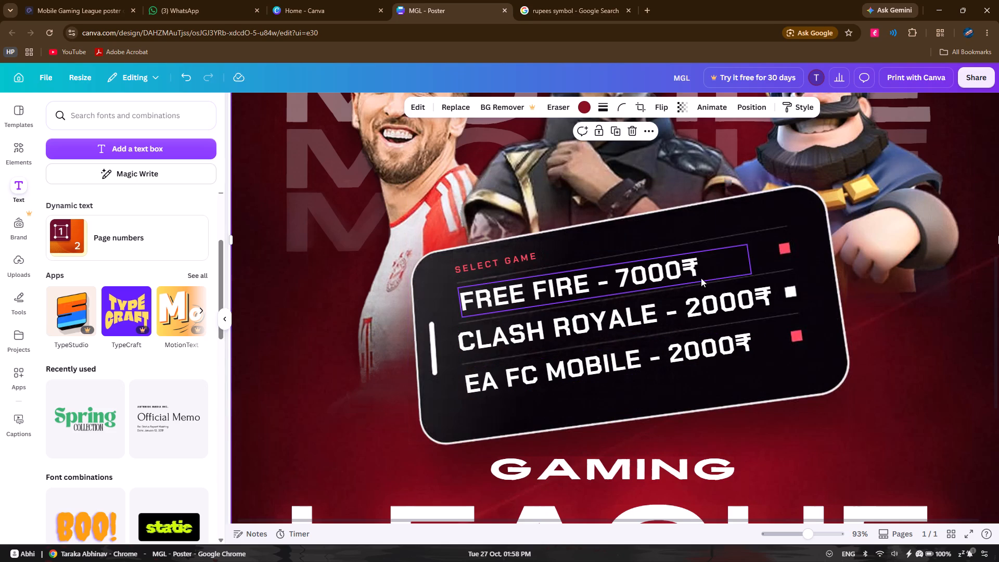
Rotate the FREE FIRE - 7000₹ line slightly counterclockwise on the phone card.
click(697, 272)
click(601, 317)
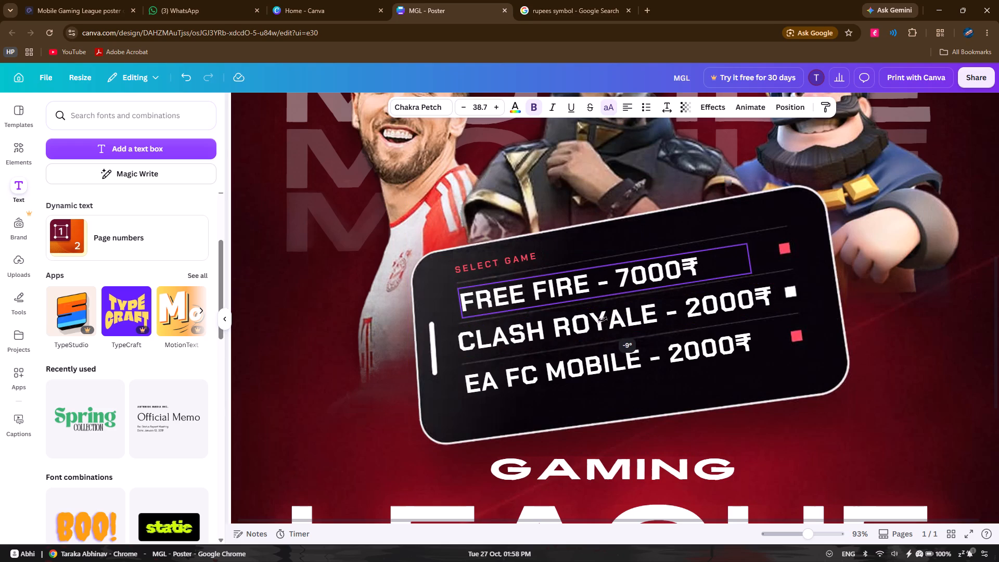
Review the whole poster, from the header down to the date bar, to check the edited game lines on the phone card.
click(611, 281)
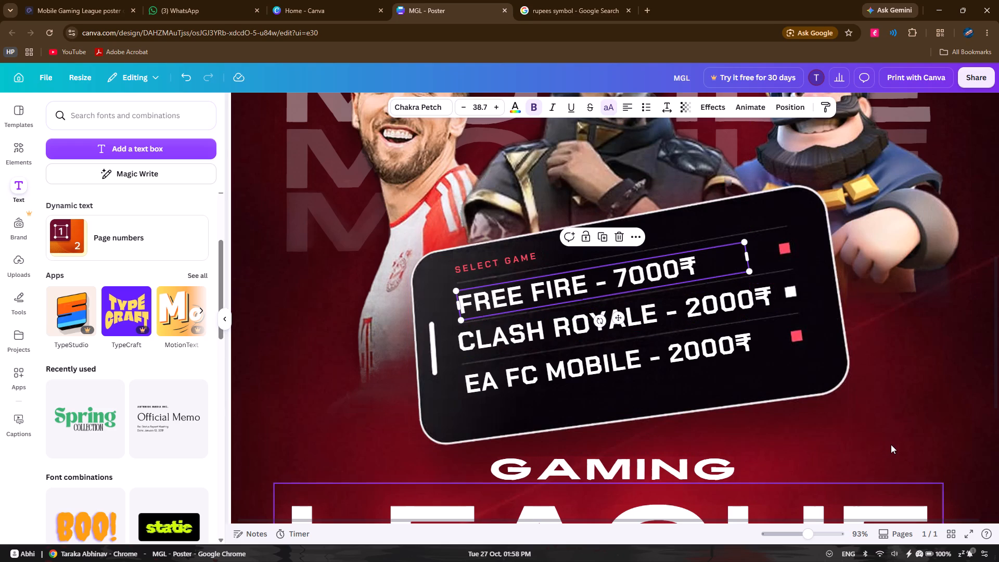
click(891, 444)
scroll(900, 342, down, 2)
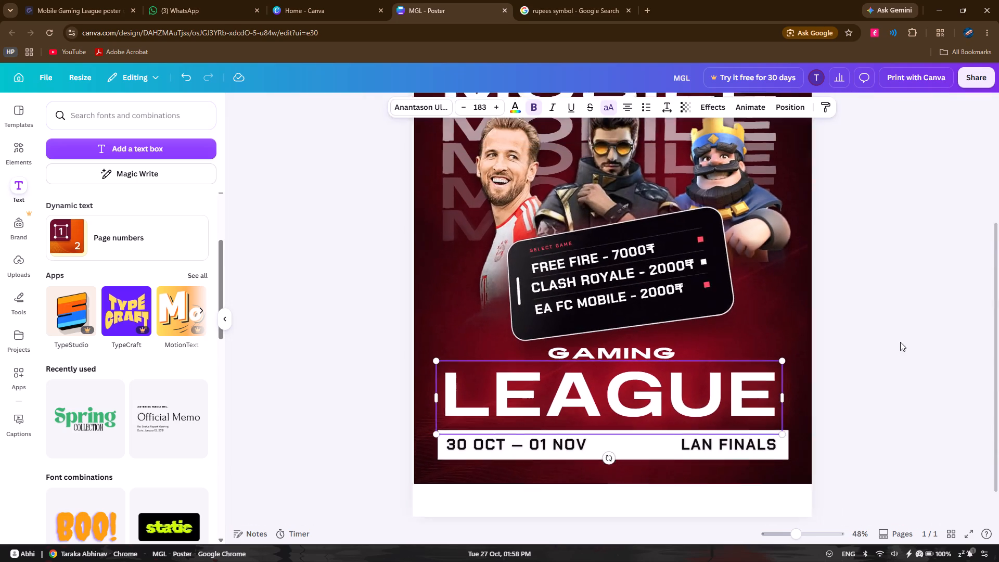
click(903, 337)
scroll(854, 339, up, 2)
scroll(854, 339, down, 1)
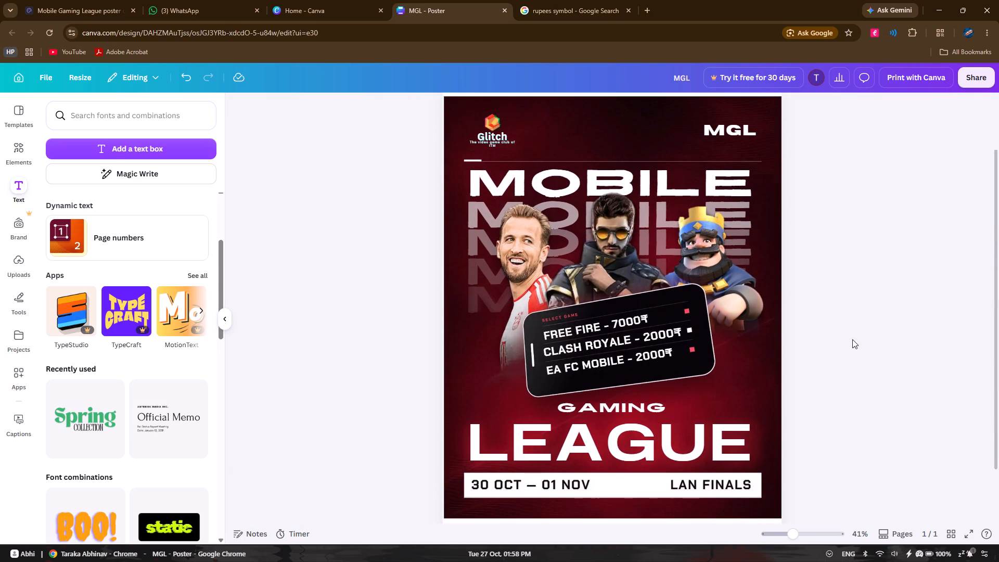
scroll(827, 418, down, 1)
scroll(826, 419, up, 2)
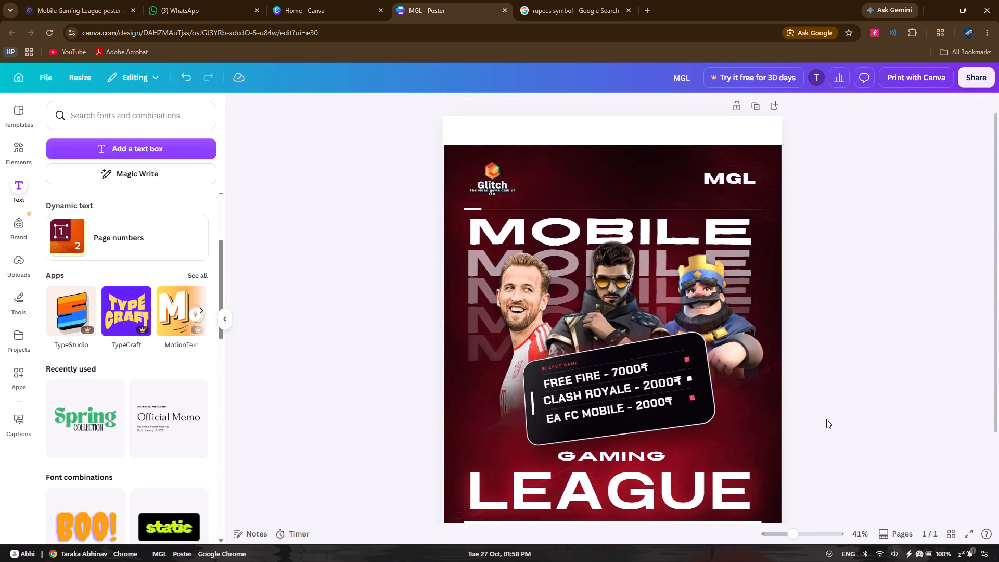
scroll(826, 419, down, 1)
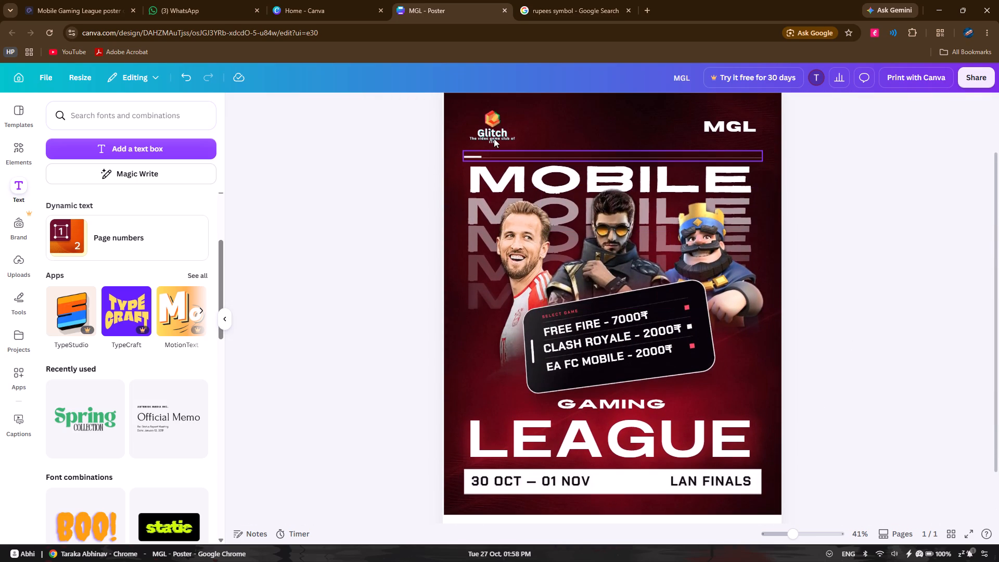
Move the tagline "The video game club of ITM" slightly down so it sits clear of and centred under the Glitch text.
click(494, 138)
scroll(473, 140, right, 1)
scroll(376, 150, right, 2)
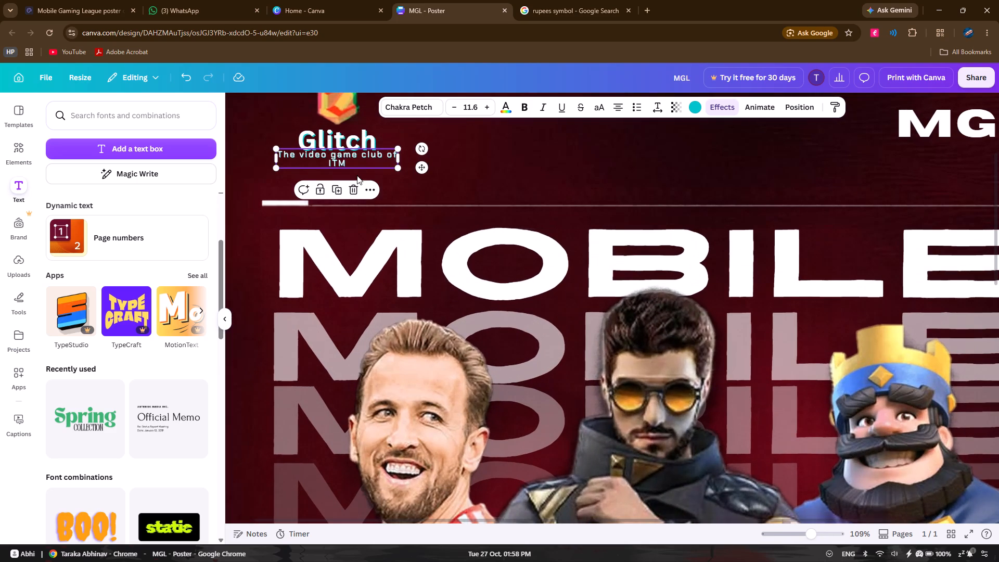
drag(365, 159, 365, 168)
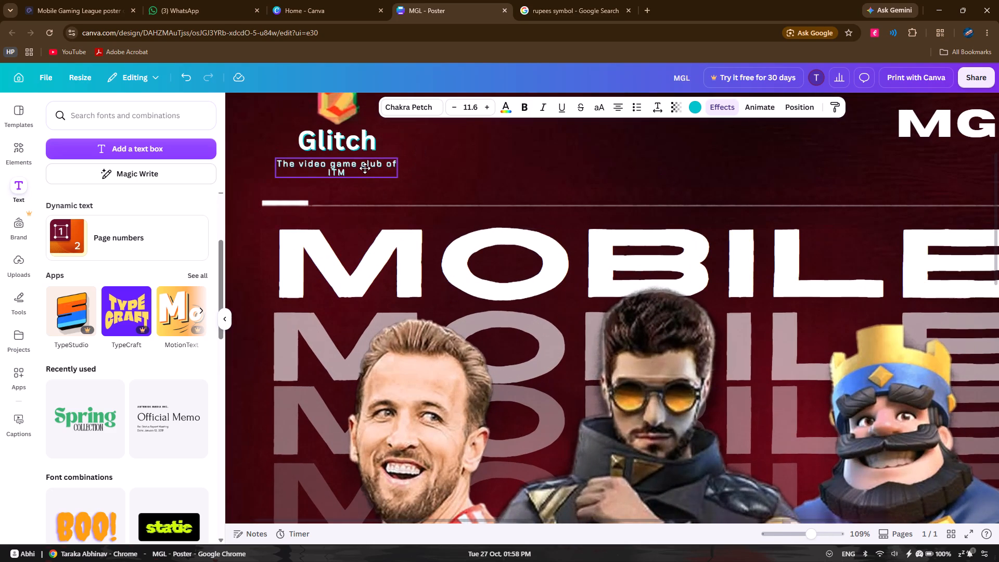
drag(365, 168, 363, 166)
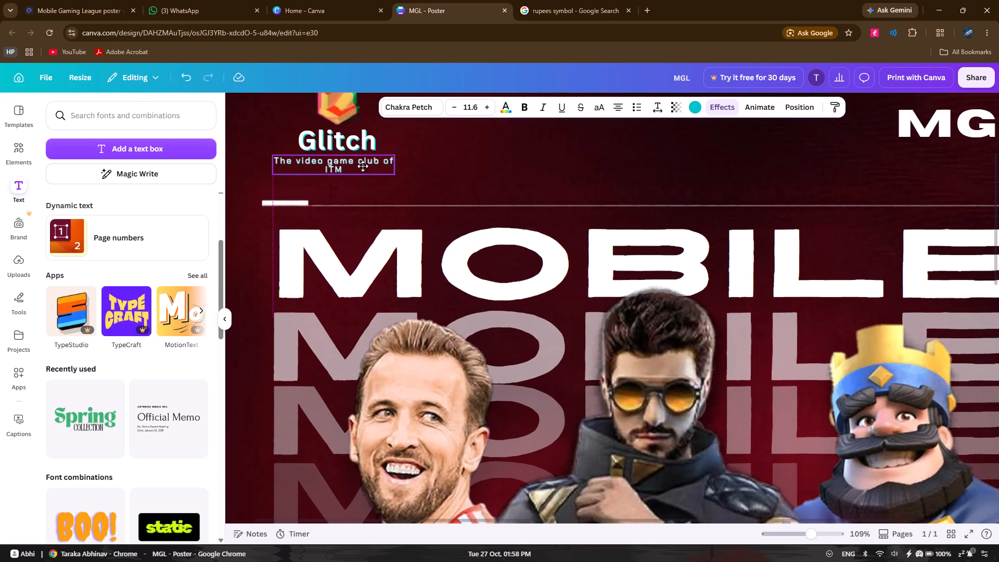
drag(363, 166, 367, 166)
Group the hexagon logo, the Glitch text and the tagline in the poster header into one object.
scroll(367, 166, up, 2)
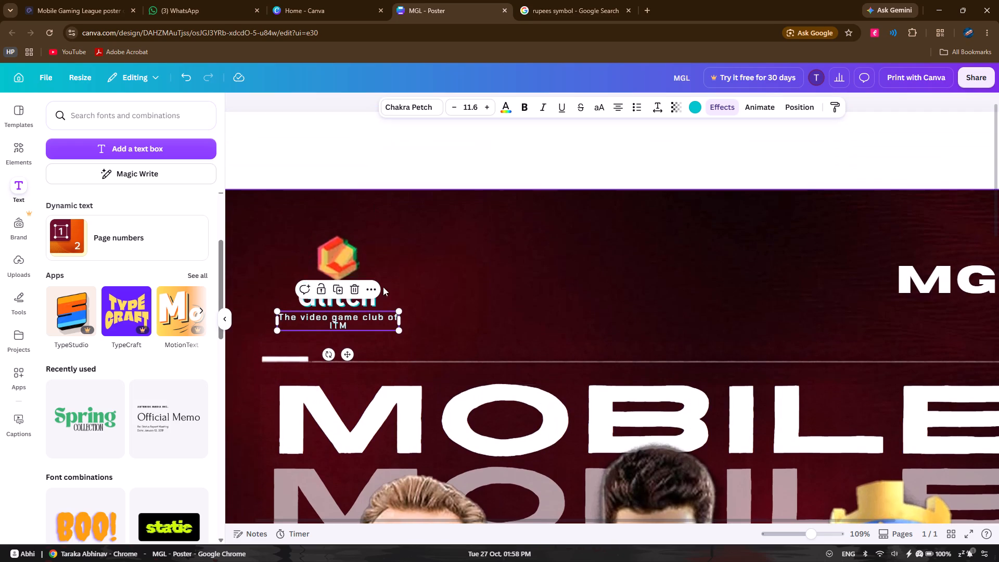
click(343, 253)
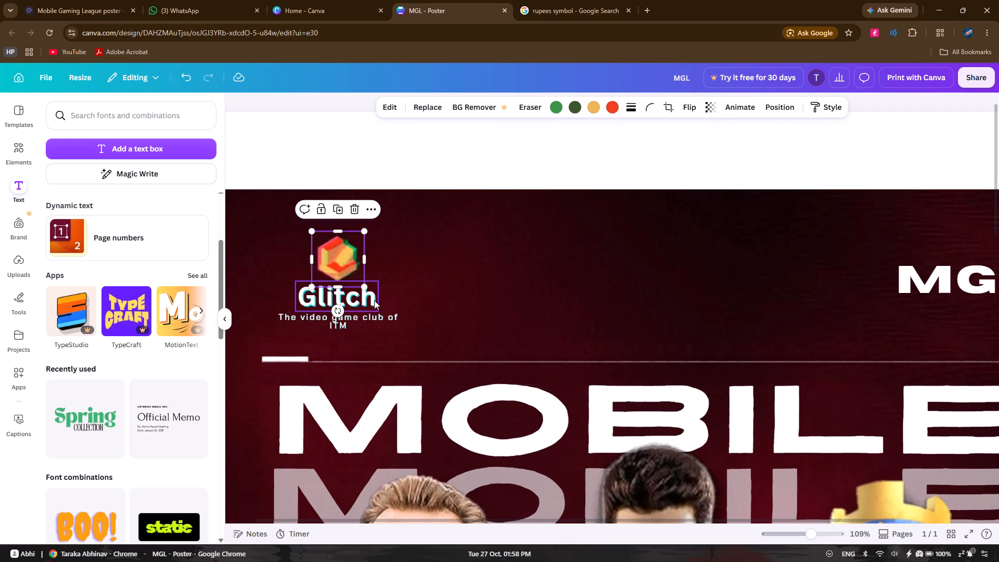
ctrl+click(359, 297)
ctrl+click(359, 314)
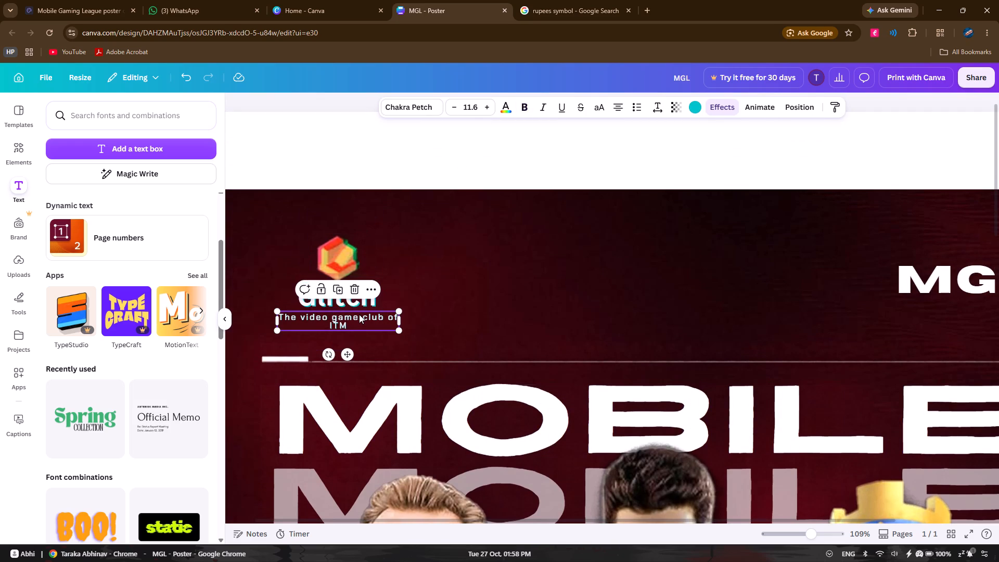
shift+click(330, 259)
shift+click(340, 301)
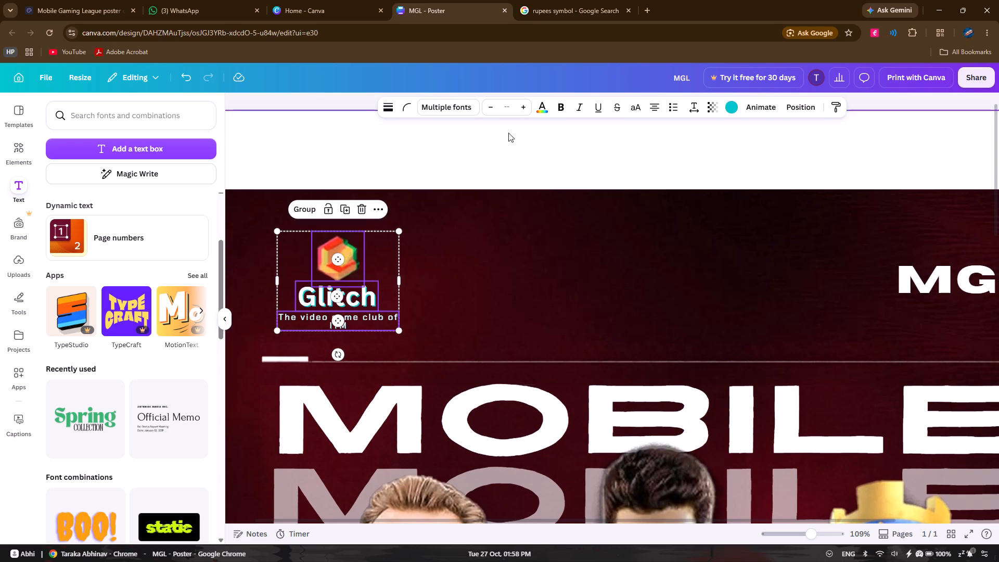
right_click(372, 253)
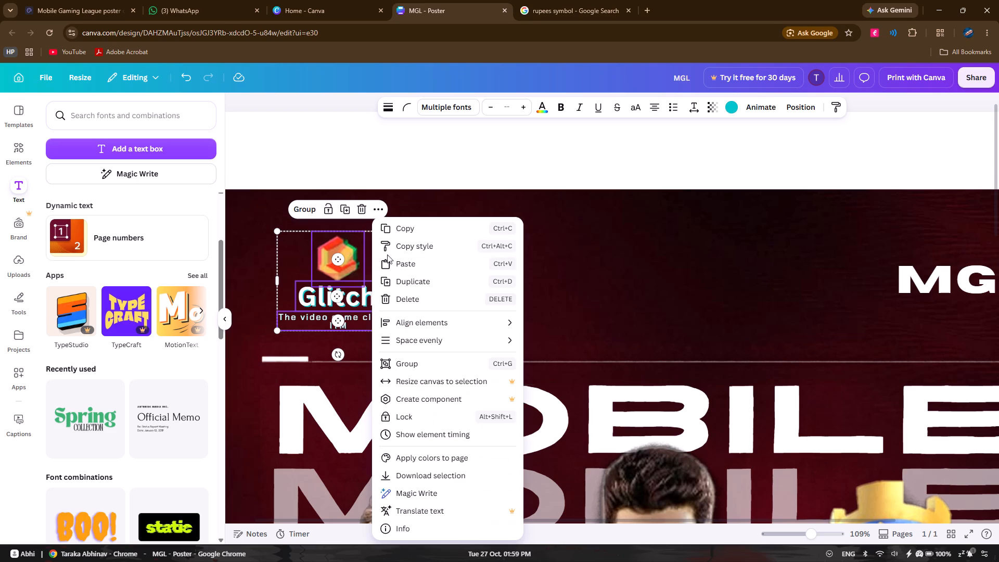
click(420, 359)
Enlarge the Glitch logo group slightly and position it just above the left end of the header divider line.
drag(400, 333, 425, 347)
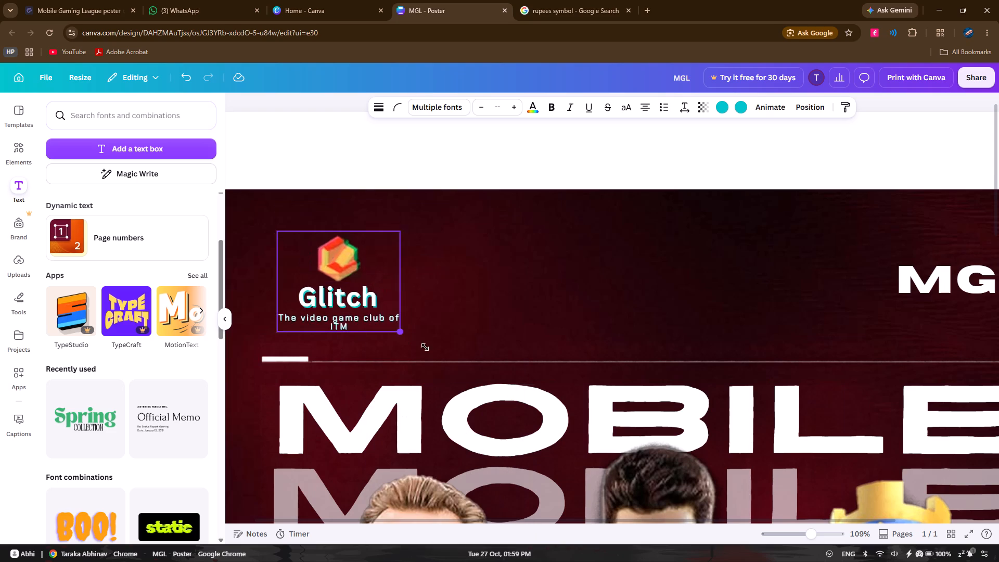
drag(425, 347, 444, 356)
drag(398, 315, 383, 296)
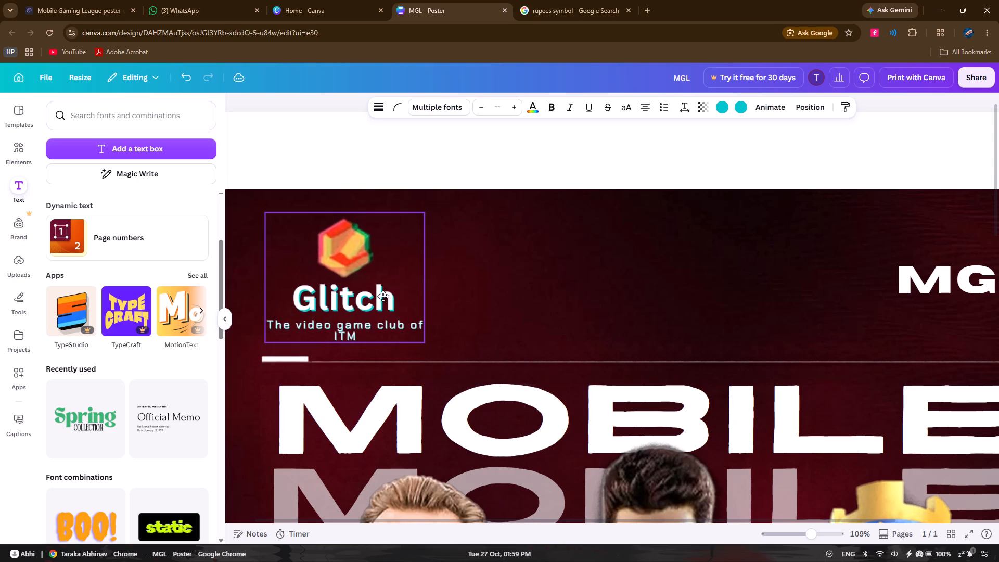
drag(383, 296, 371, 278)
drag(412, 326, 422, 342)
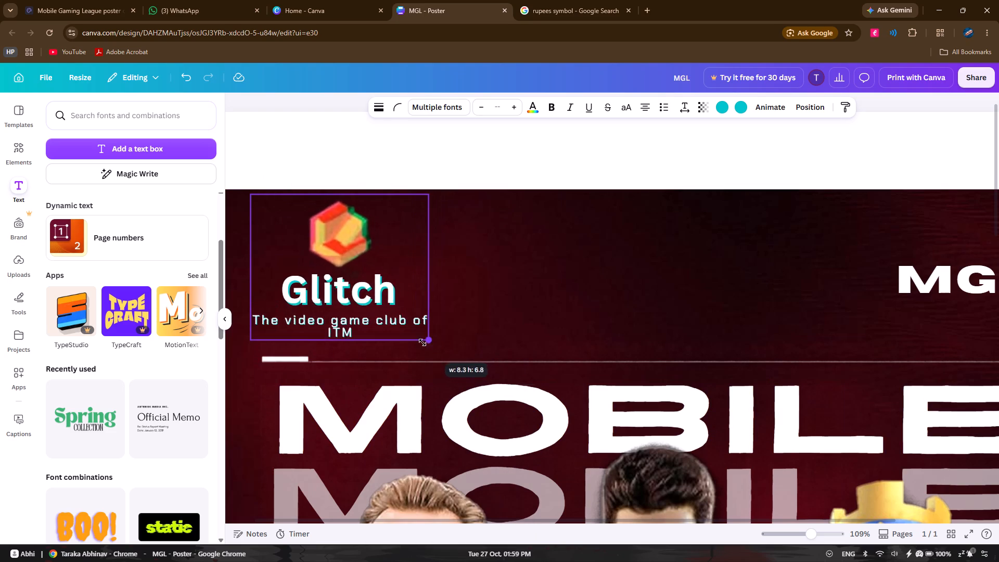
drag(422, 342, 411, 335)
drag(368, 264, 372, 285)
drag(414, 347, 395, 340)
drag(349, 285, 352, 286)
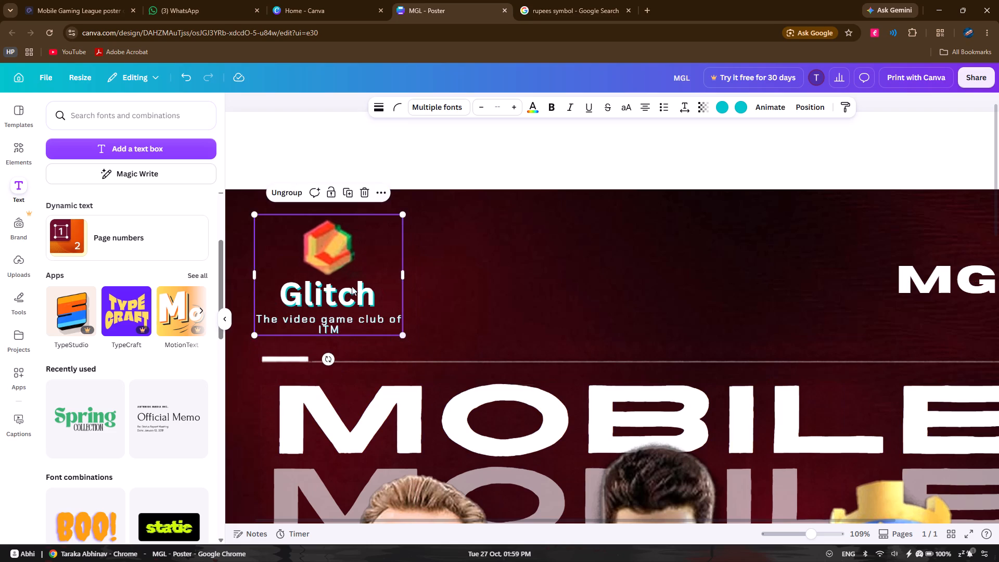
drag(352, 286, 354, 288)
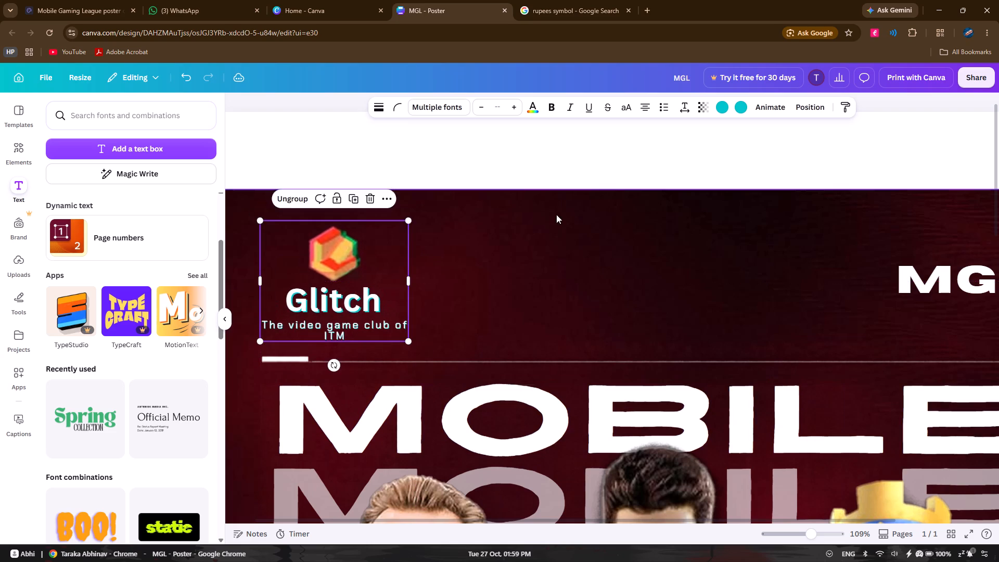
Review the full poster to check the resized Glitch logo group against the rest of the layout.
scroll(556, 215, down, 5)
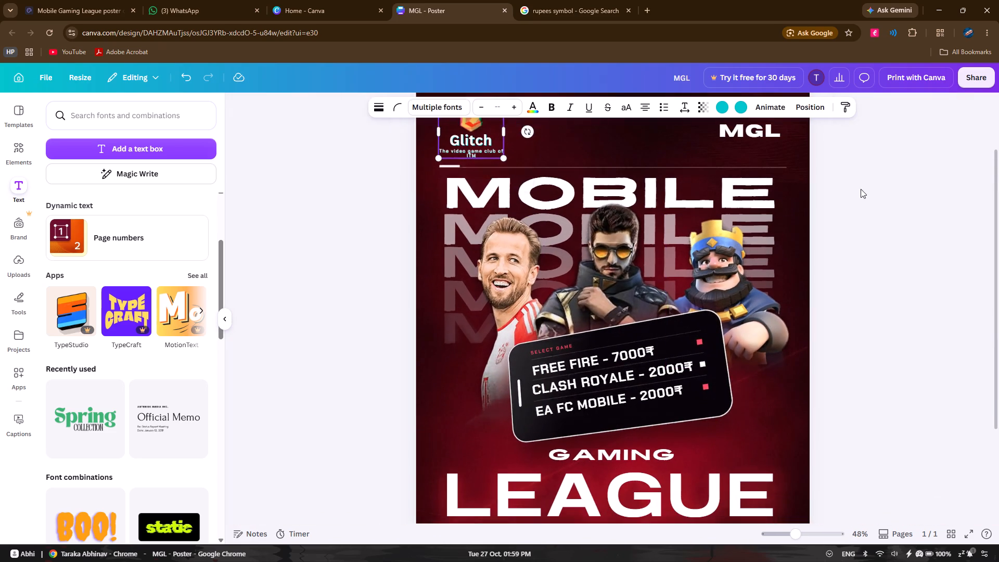
click(861, 189)
scroll(796, 253, up, 2)
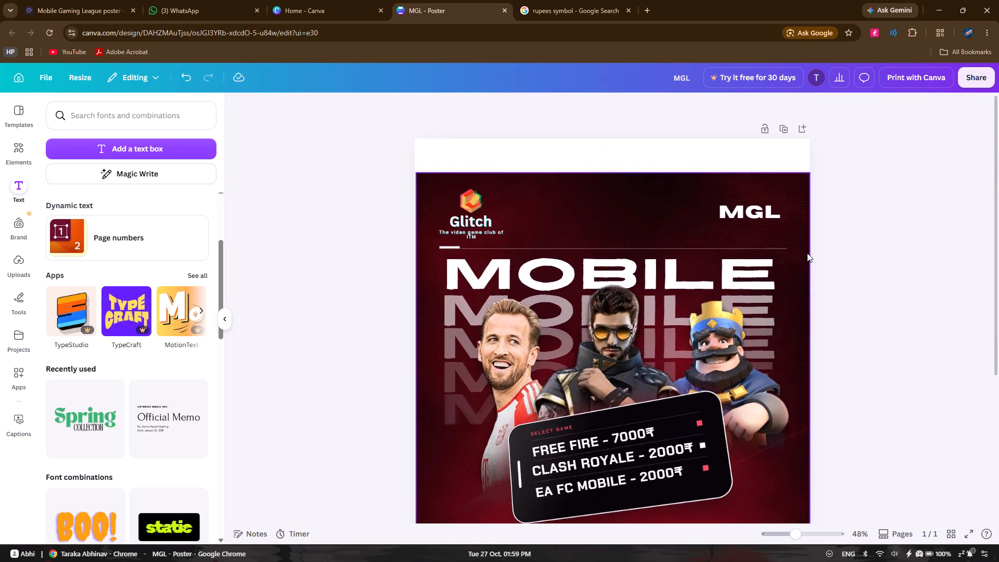
scroll(807, 253, down, 1)
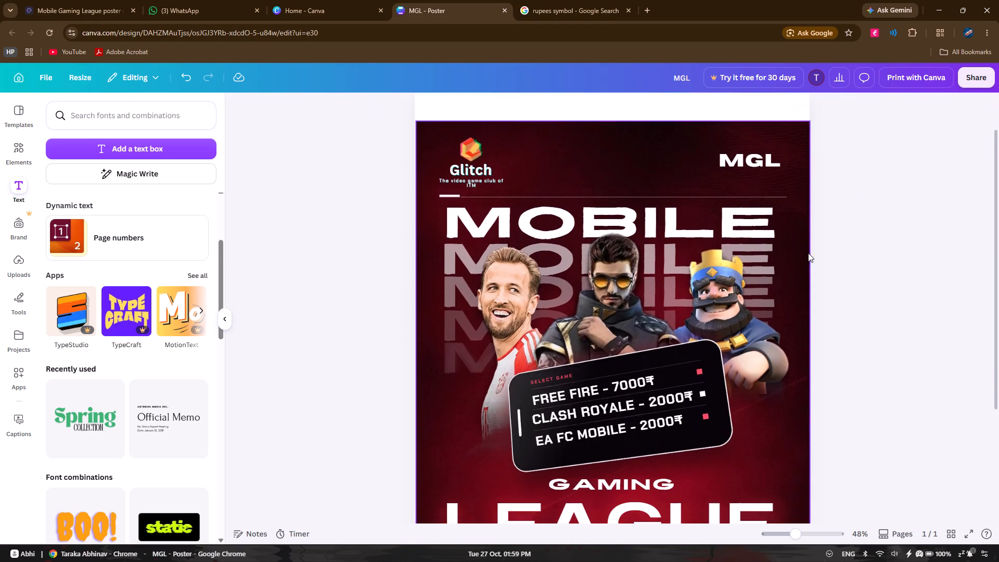
scroll(808, 253, down, 4)
scroll(801, 280, up, 2)
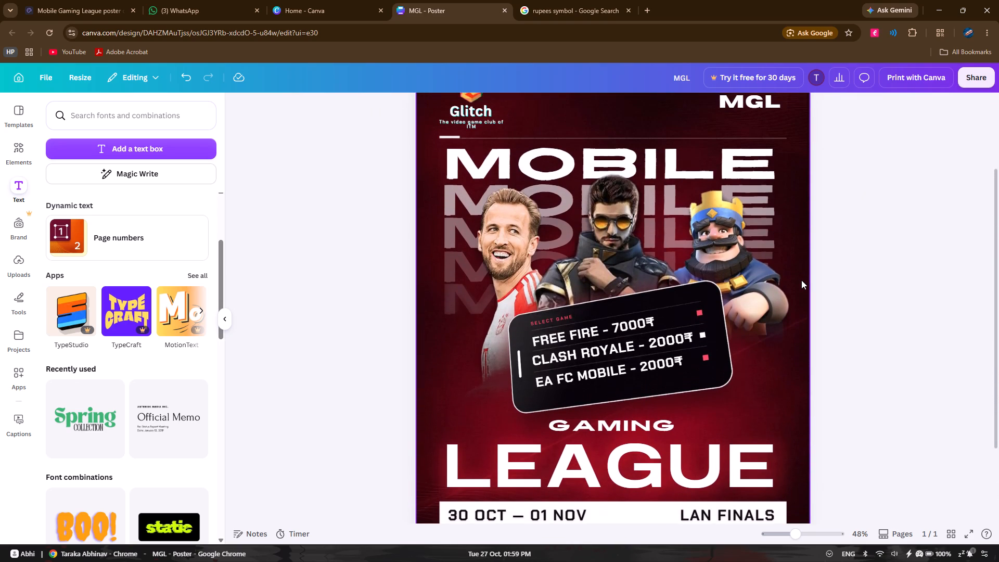
scroll(801, 284, up, 1)
scroll(772, 317, up, 2)
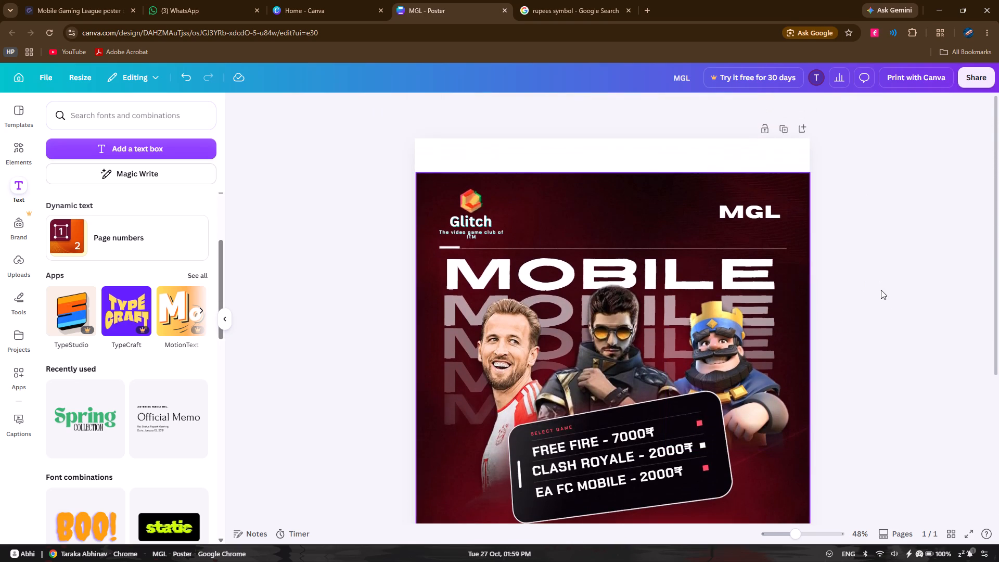
Enlarge the top white MOBILE heading to font size 130 and widen its text box to about 36.5 cm so it fits one line.
click(647, 254)
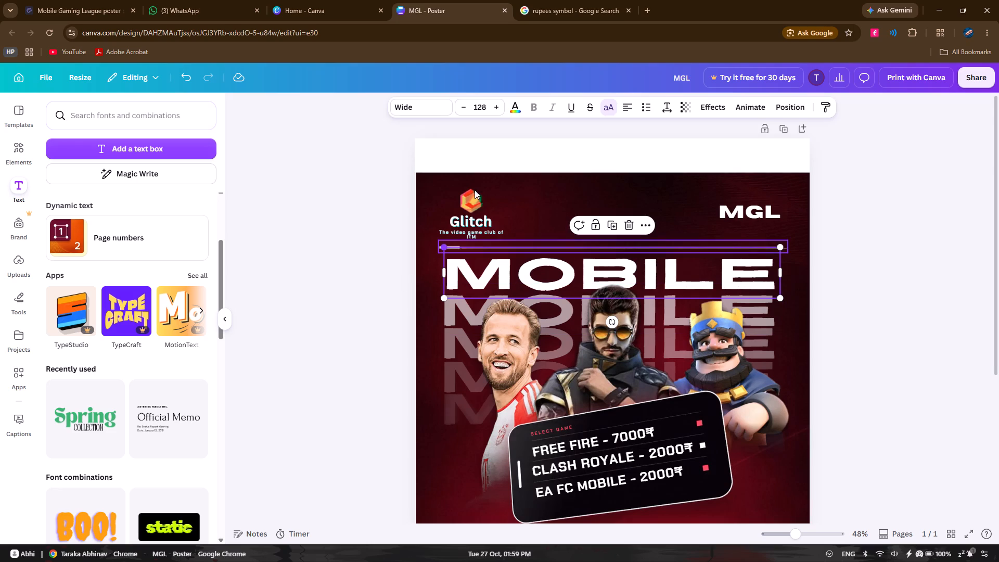
double_click(496, 105)
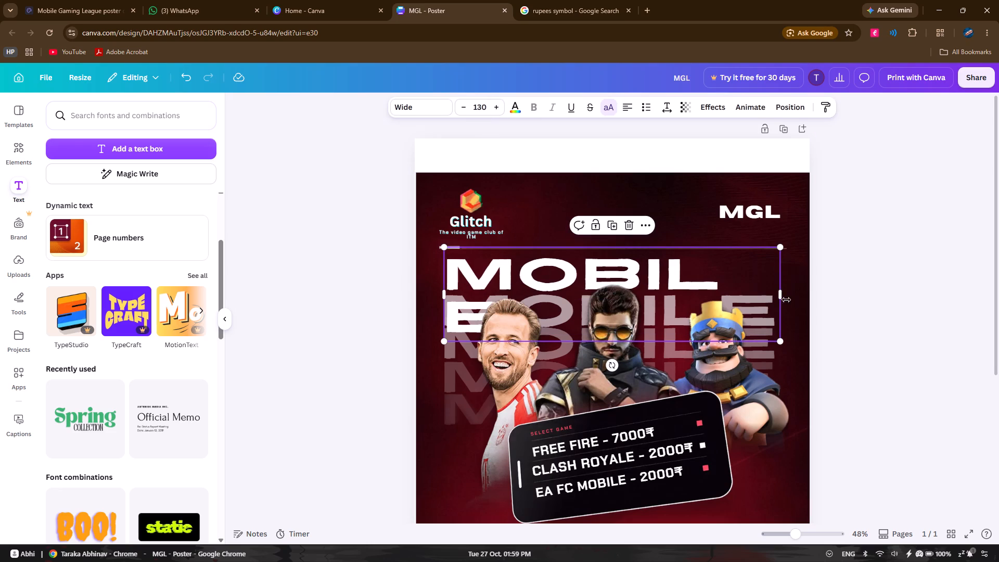
drag(781, 296, 792, 295)
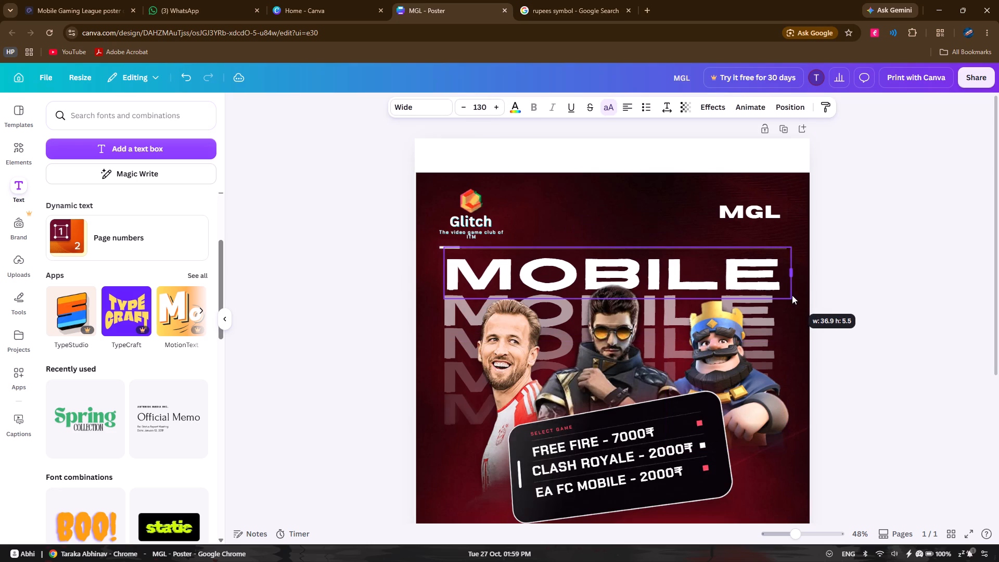
drag(792, 295, 789, 295)
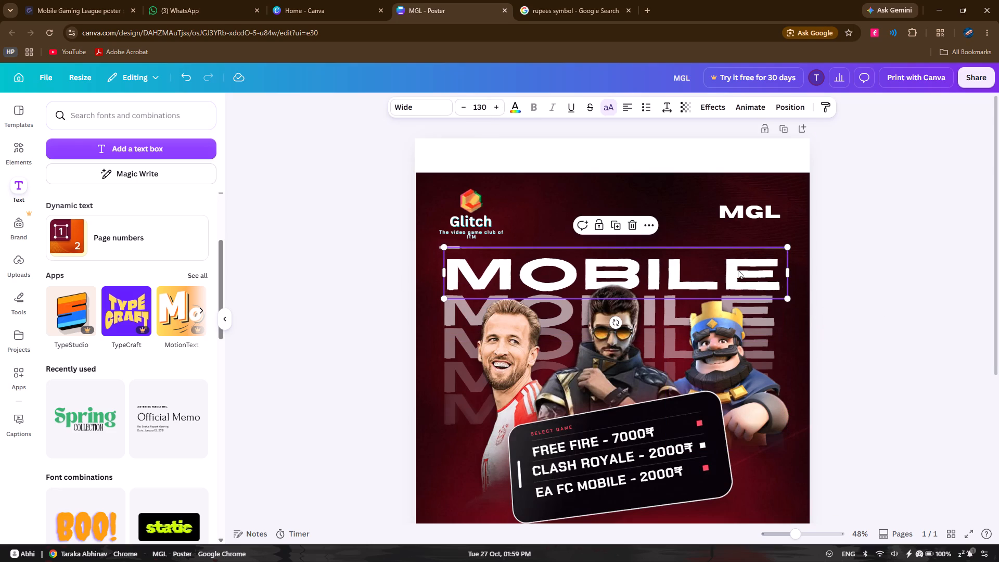
Center the enlarged white MOBILE heading horizontally on the page and deselect it.
click(775, 104)
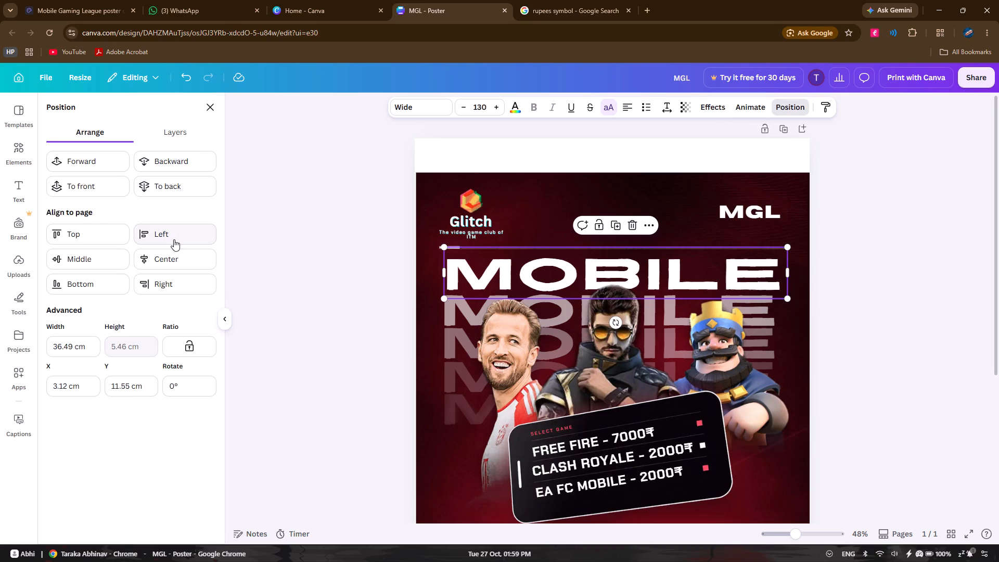
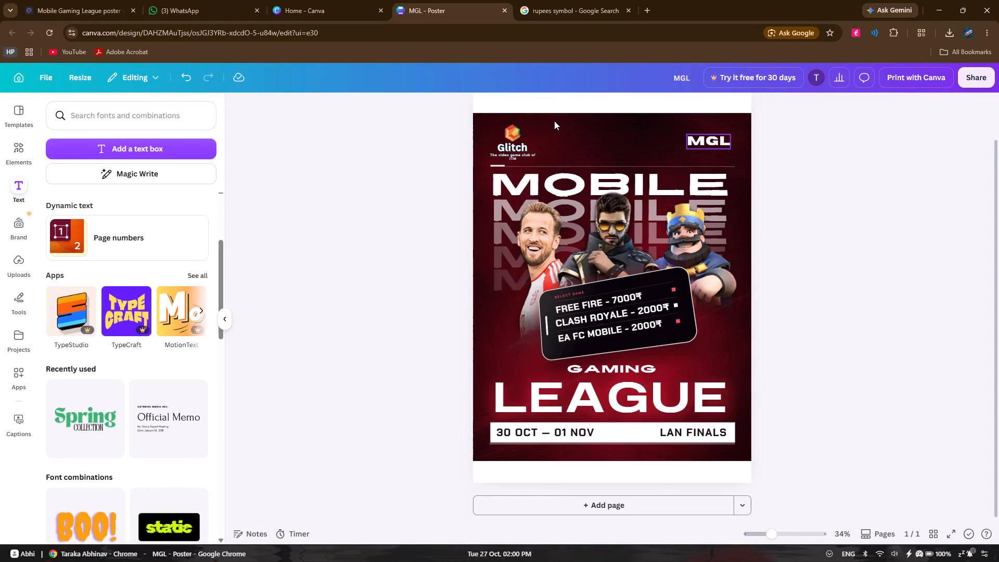
Select the dark red background image behind the poster content.
click(453, 113)
click(485, 122)
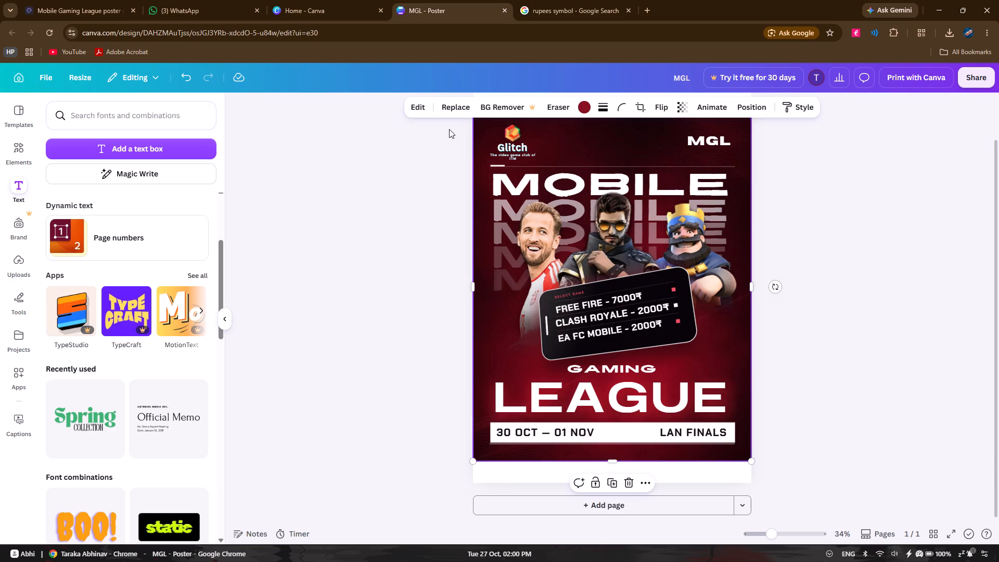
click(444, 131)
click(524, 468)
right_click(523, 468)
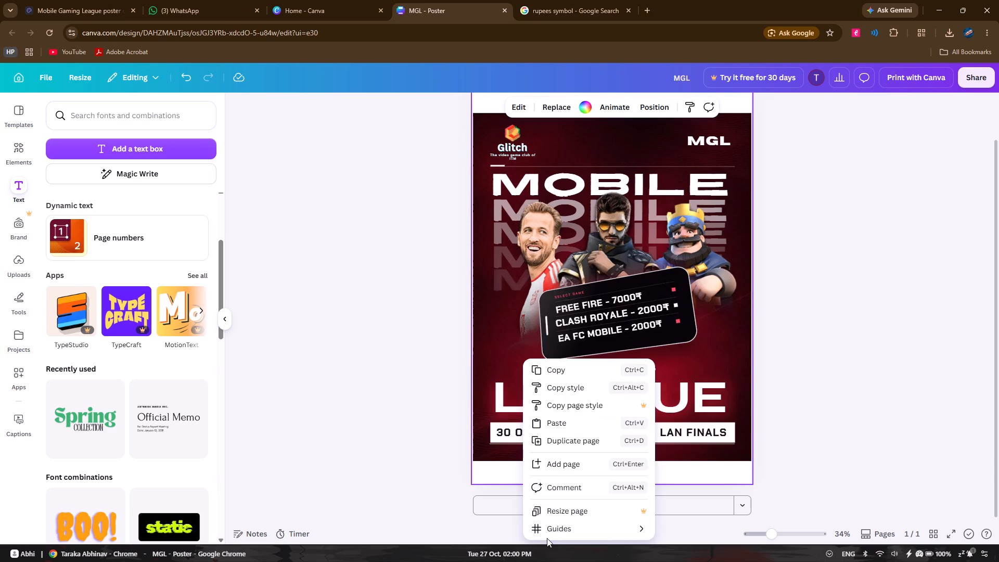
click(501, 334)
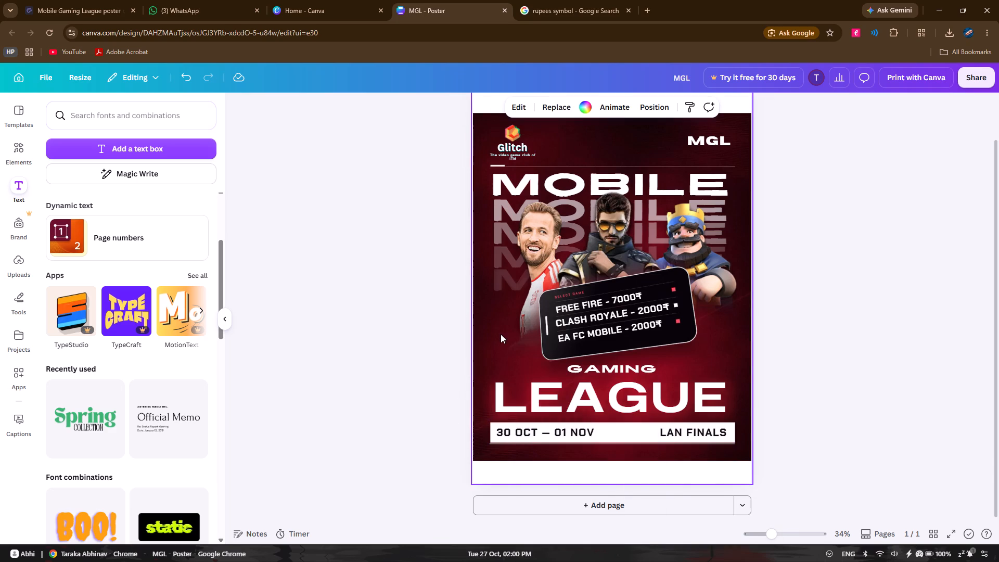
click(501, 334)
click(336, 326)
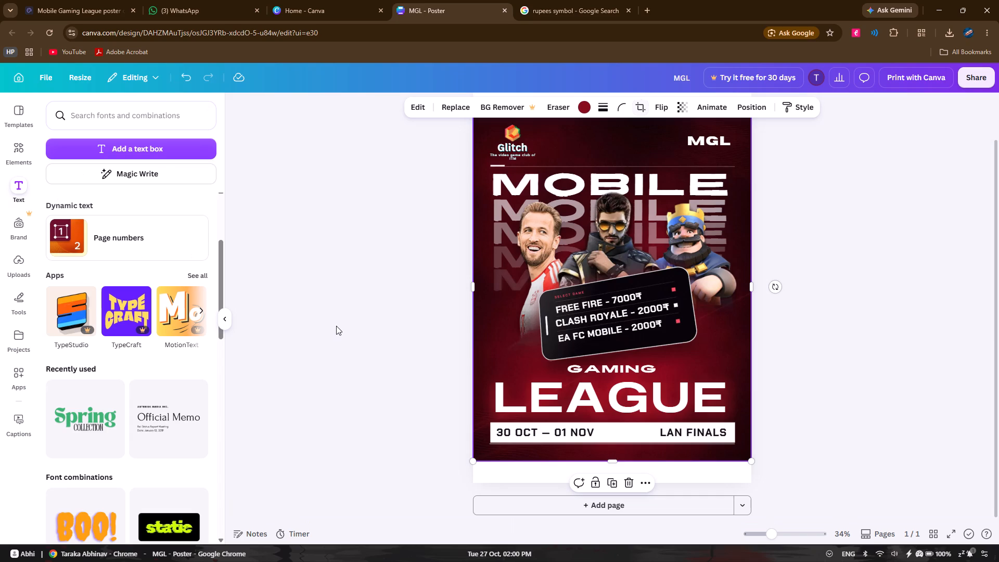
Crop the poster's dark red background image to a 4:5 aspect ratio and apply the crop.
double_click(480, 317)
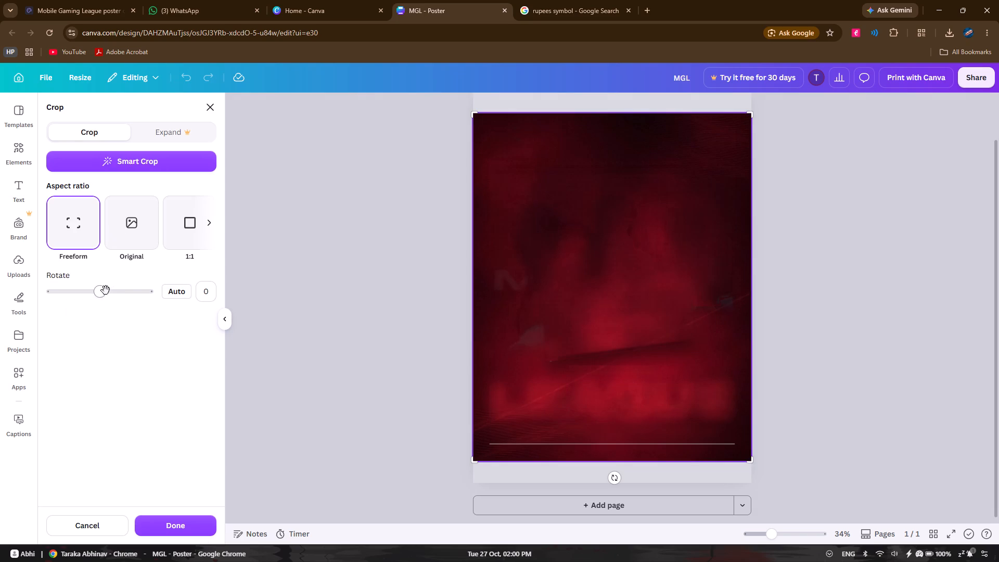
scroll(143, 215, left, 2)
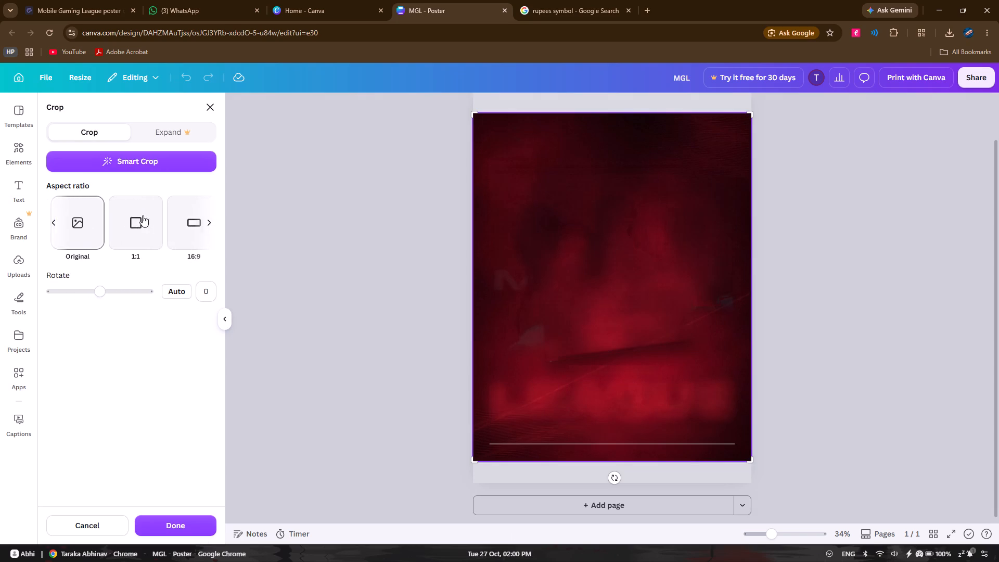
scroll(143, 215, left, 4)
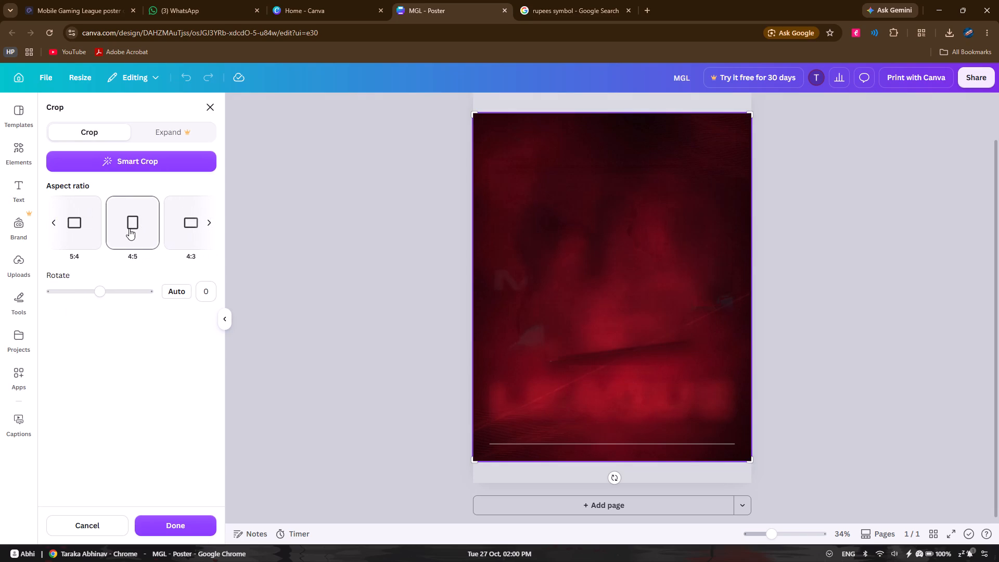
click(129, 228)
click(129, 228)
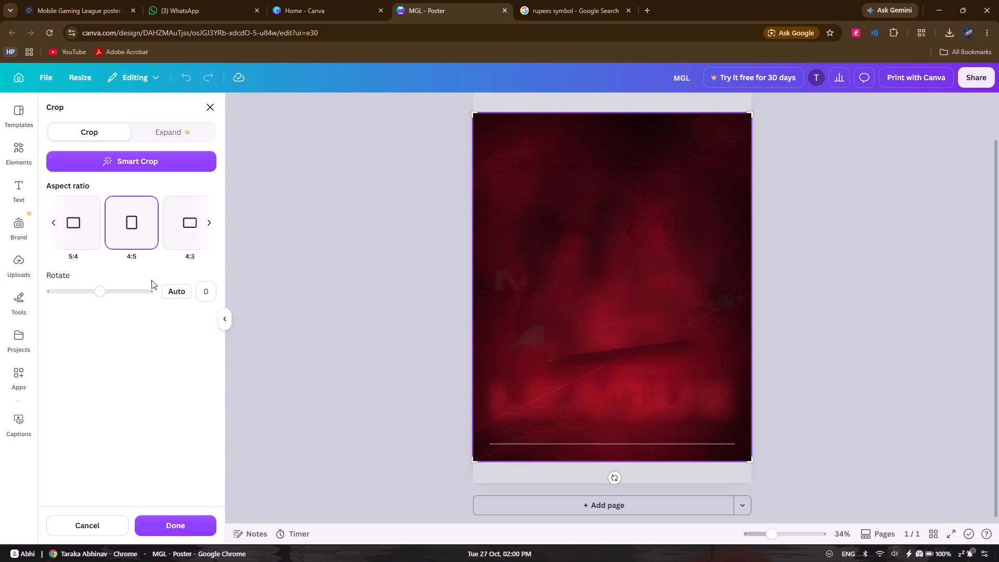
click(139, 235)
click(165, 534)
click(321, 344)
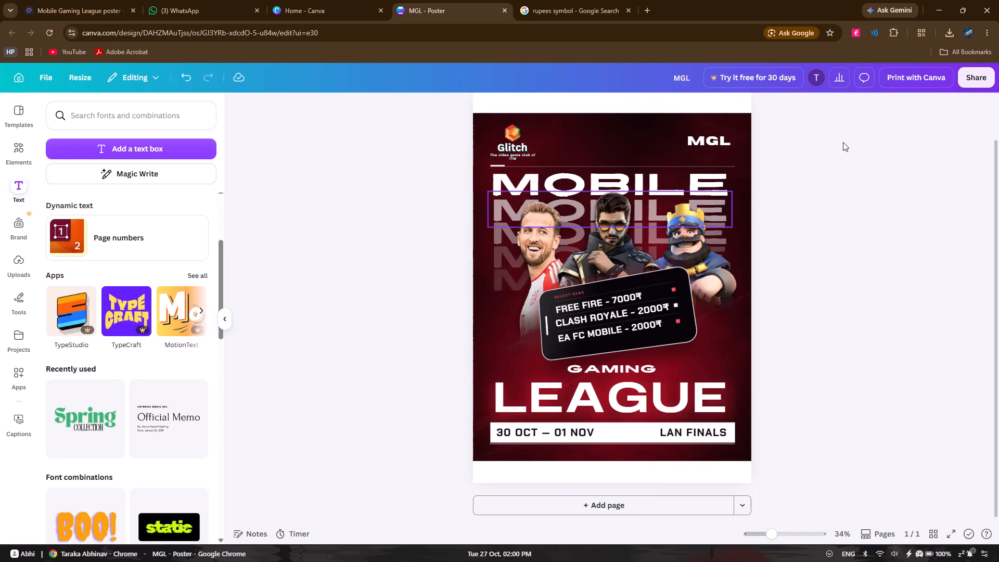
Capture a rectangular screenshot of the full dark red poster, leaving out the white page strips above and below it.
key(shift+super+s)
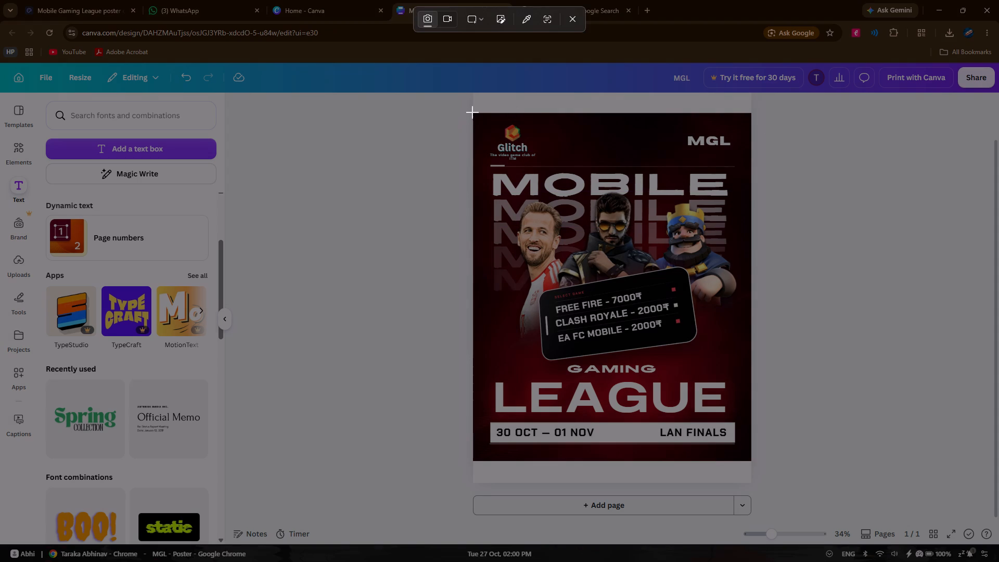
drag(473, 113, 741, 436)
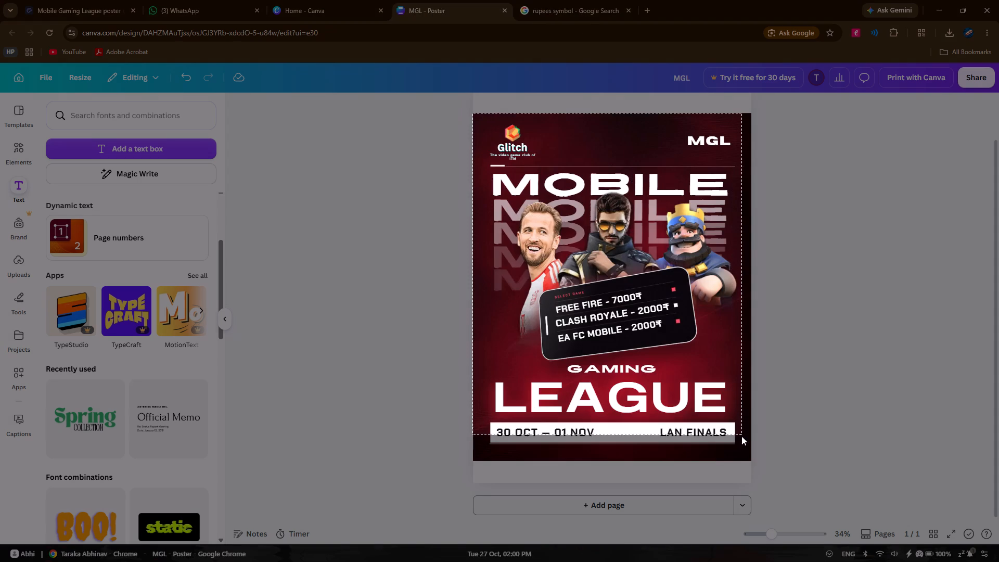
drag(741, 436, 751, 460)
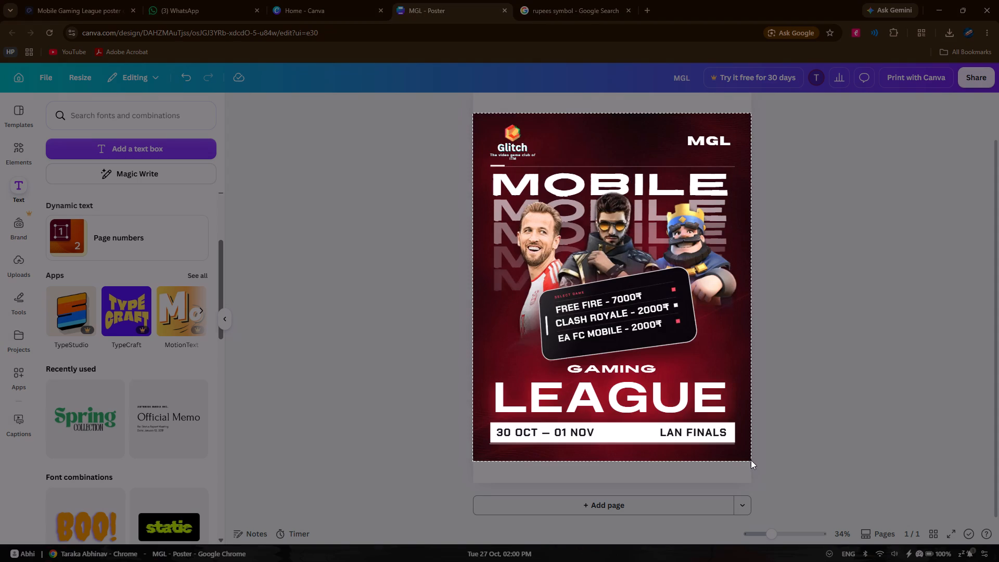
drag(751, 460, 752, 460)
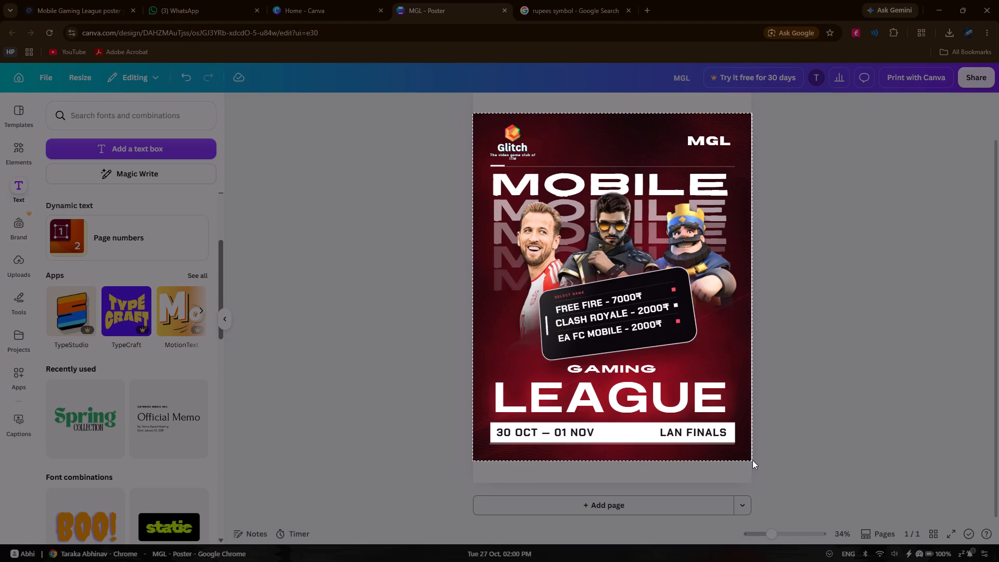
drag(752, 460, 750, 459)
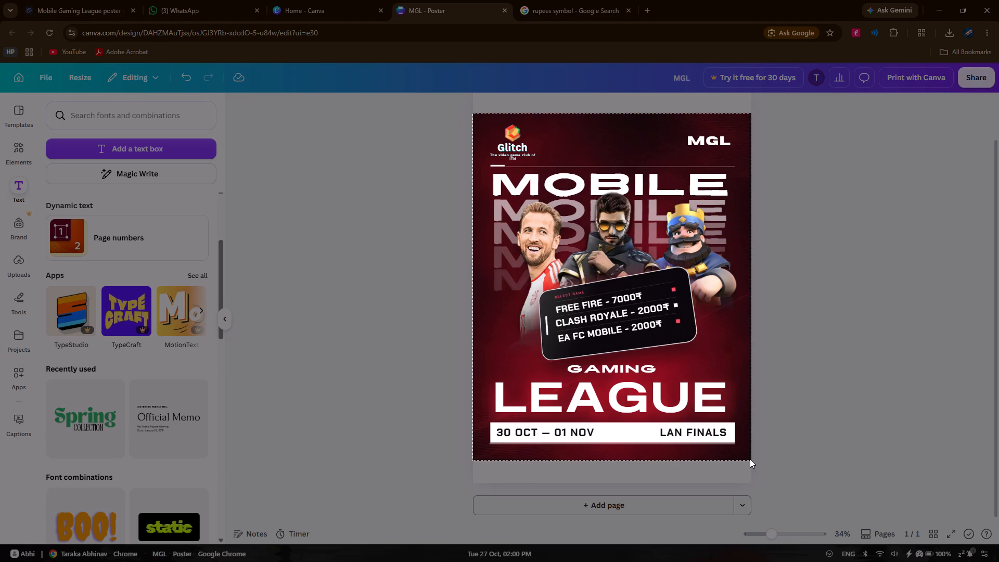
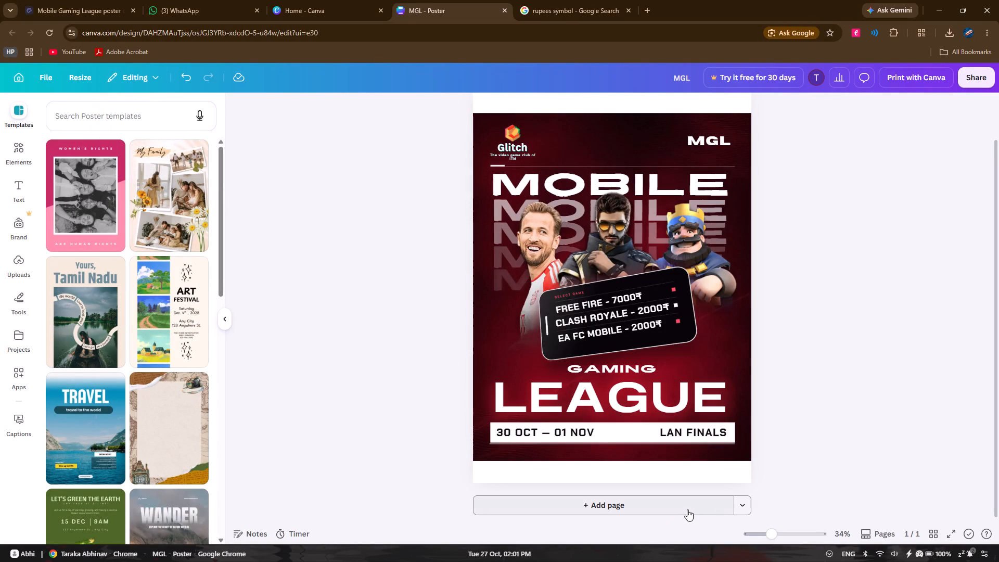
Open the custom size option for resizing the poster page, showing its width, height and unit settings.
click(737, 510)
click(932, 445)
click(707, 110)
right_click(740, 103)
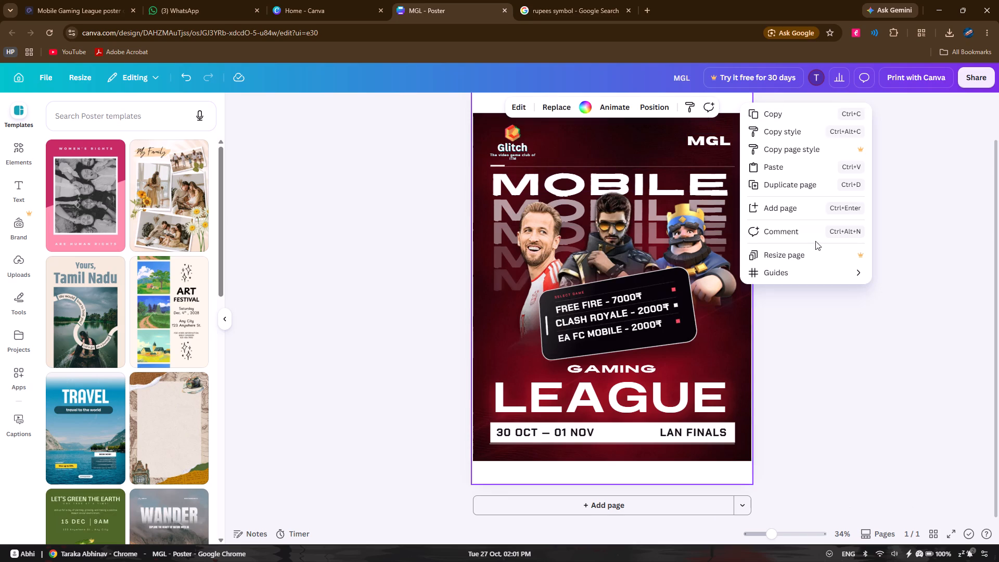
click(817, 254)
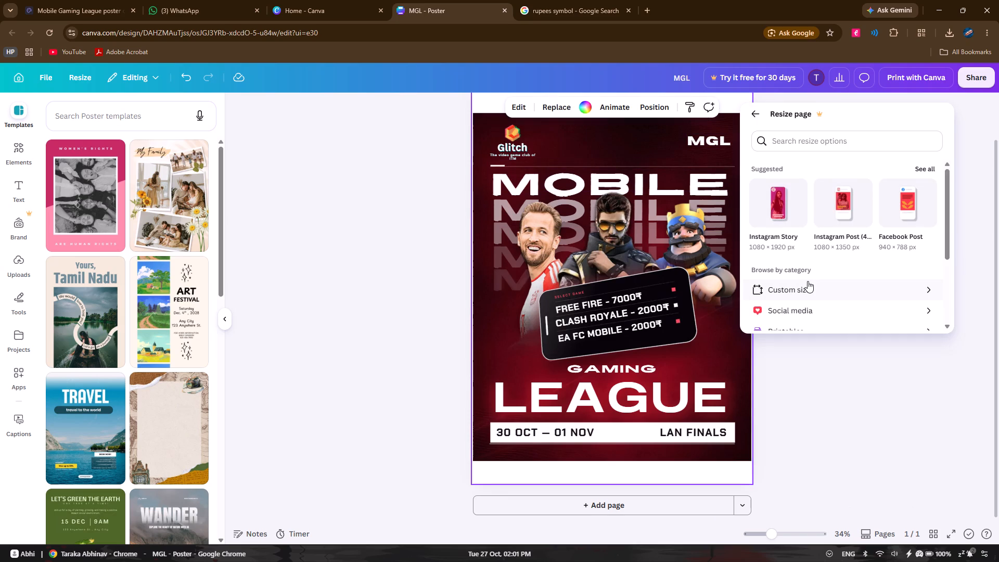
scroll(808, 281, down, 1)
scroll(808, 281, up, 1)
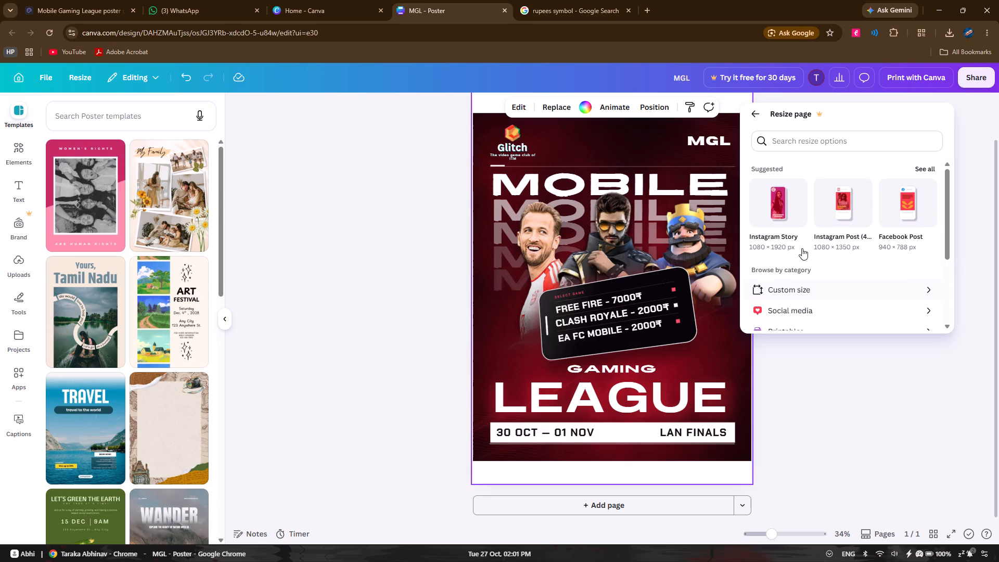
scroll(801, 247, down, 1)
click(800, 236)
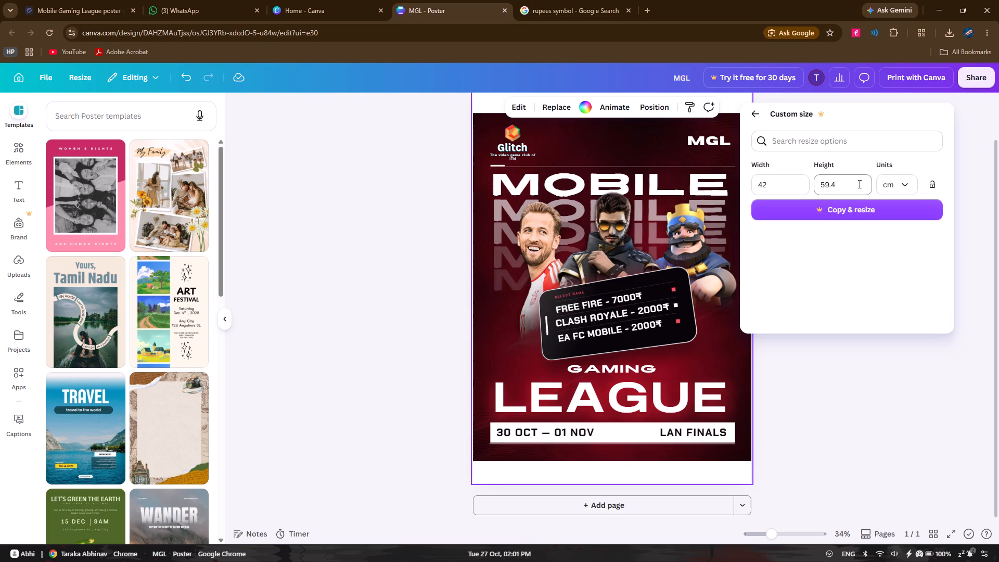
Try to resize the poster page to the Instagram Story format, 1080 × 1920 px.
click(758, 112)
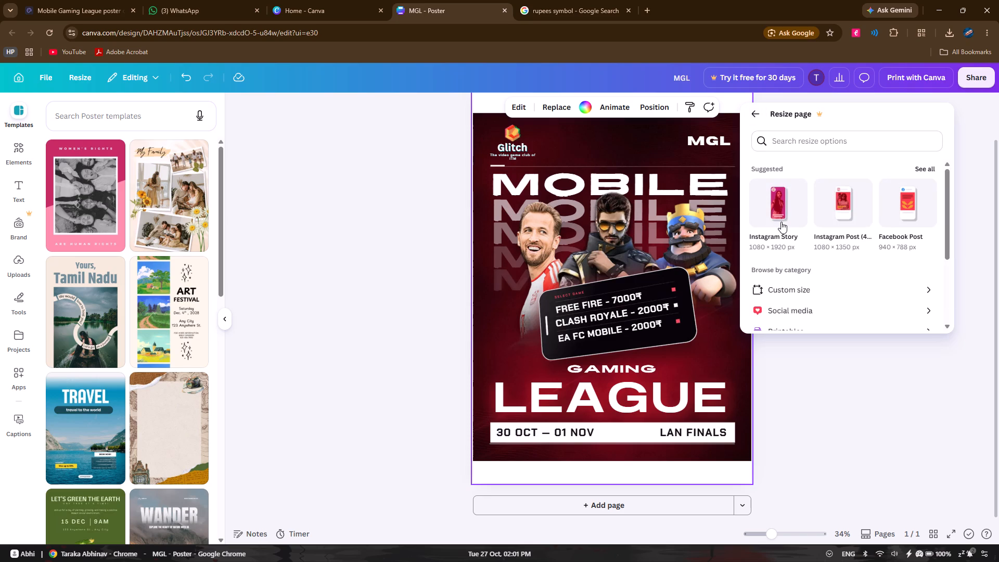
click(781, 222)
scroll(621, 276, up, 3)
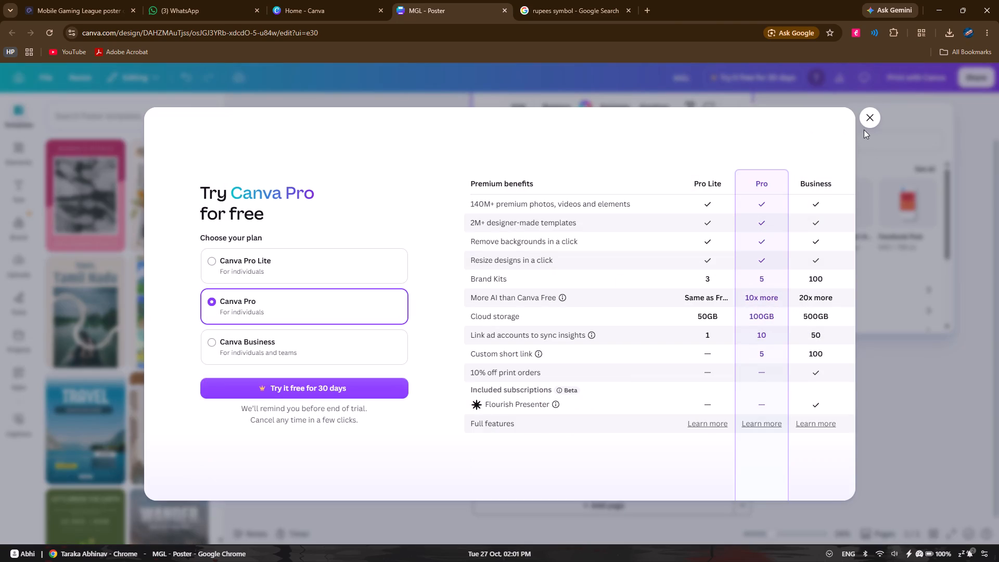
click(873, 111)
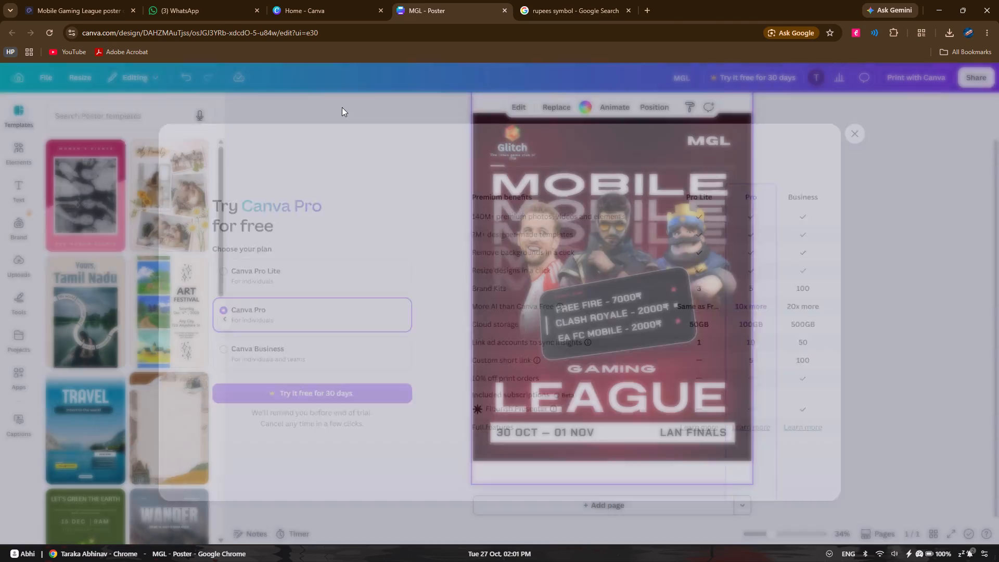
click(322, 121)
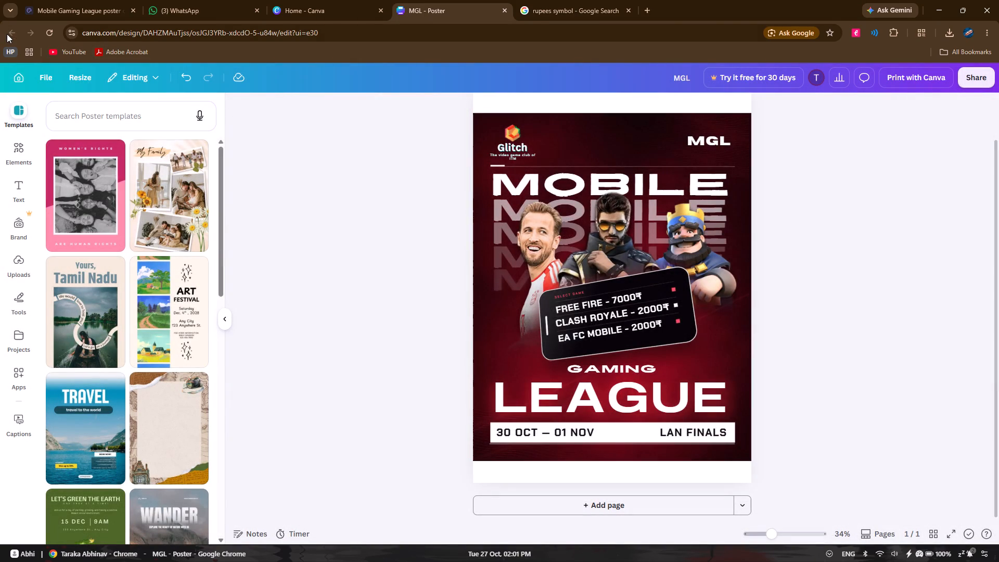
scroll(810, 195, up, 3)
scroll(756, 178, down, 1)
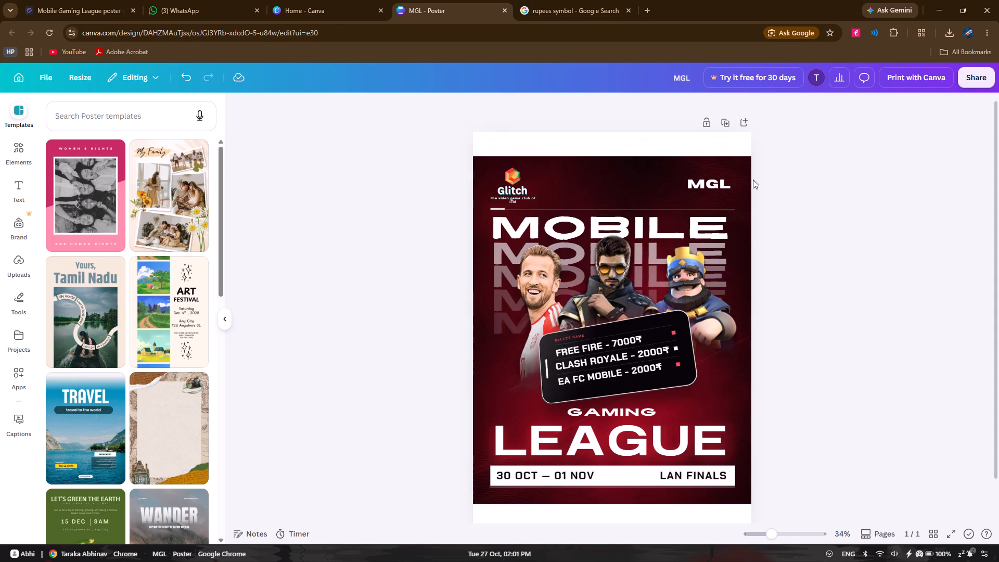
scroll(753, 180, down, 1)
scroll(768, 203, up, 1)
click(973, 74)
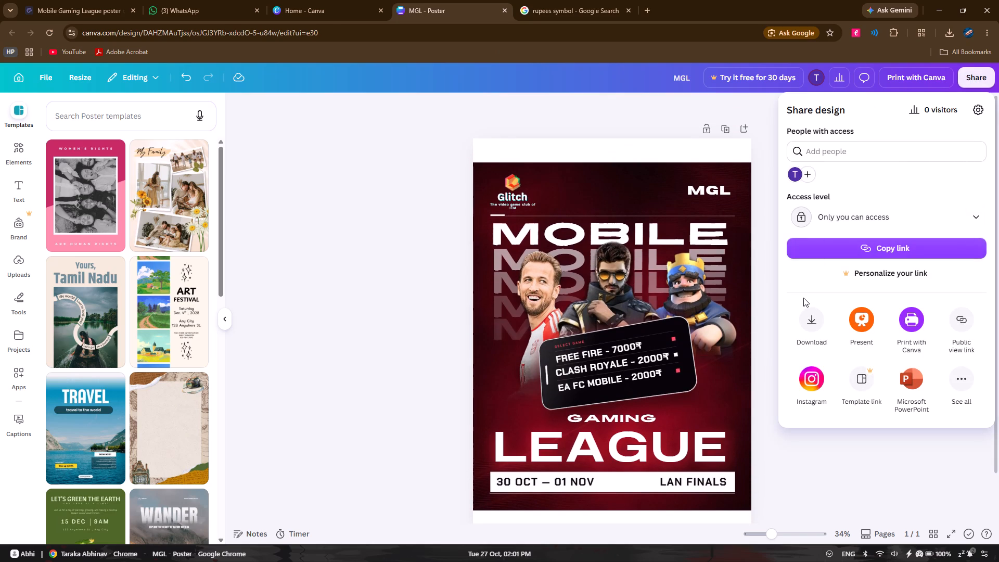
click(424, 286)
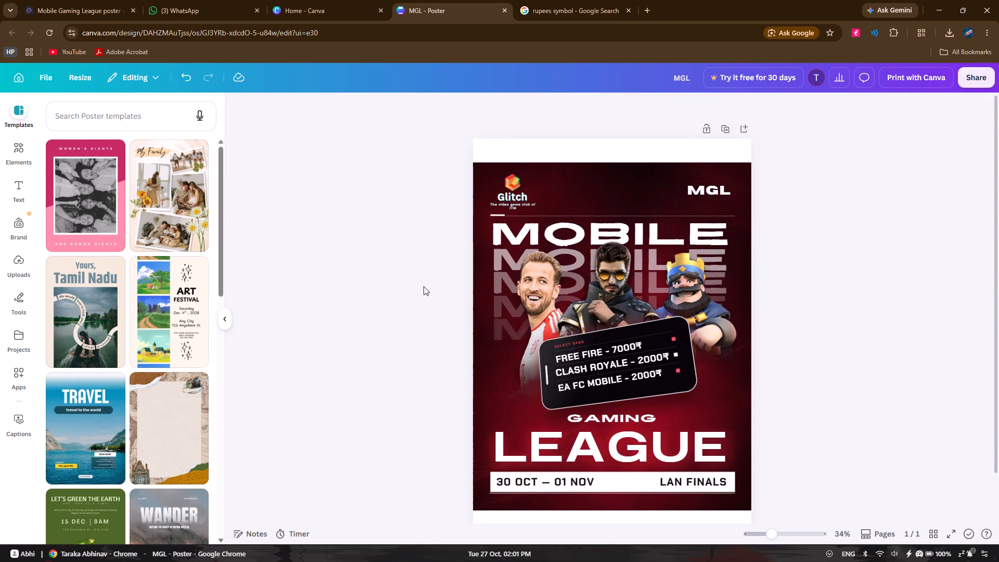
Nudge the "FREE FIRE - 7000₹" line slightly to the right on the phone card to line up with the rows below.
click(566, 359)
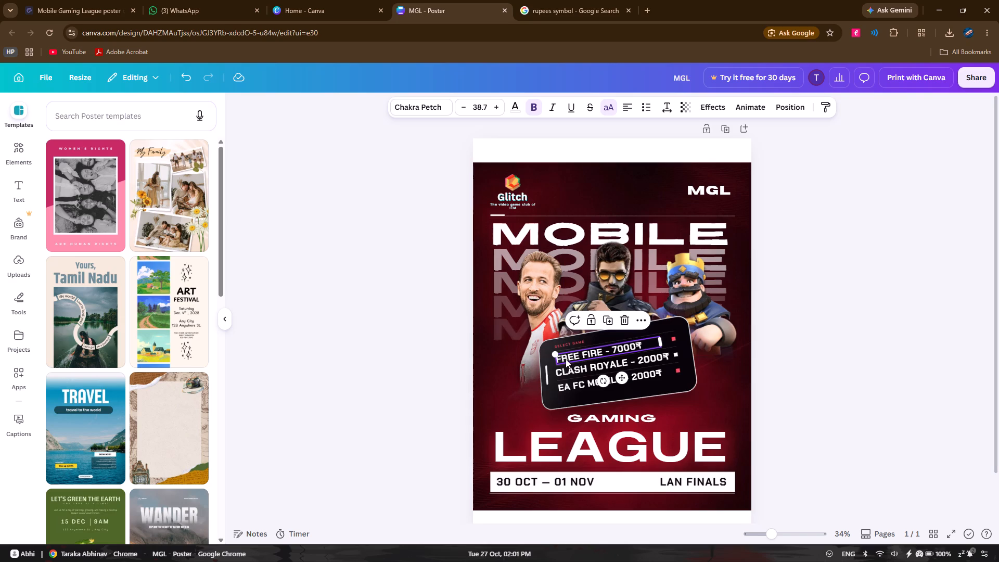
click(571, 357)
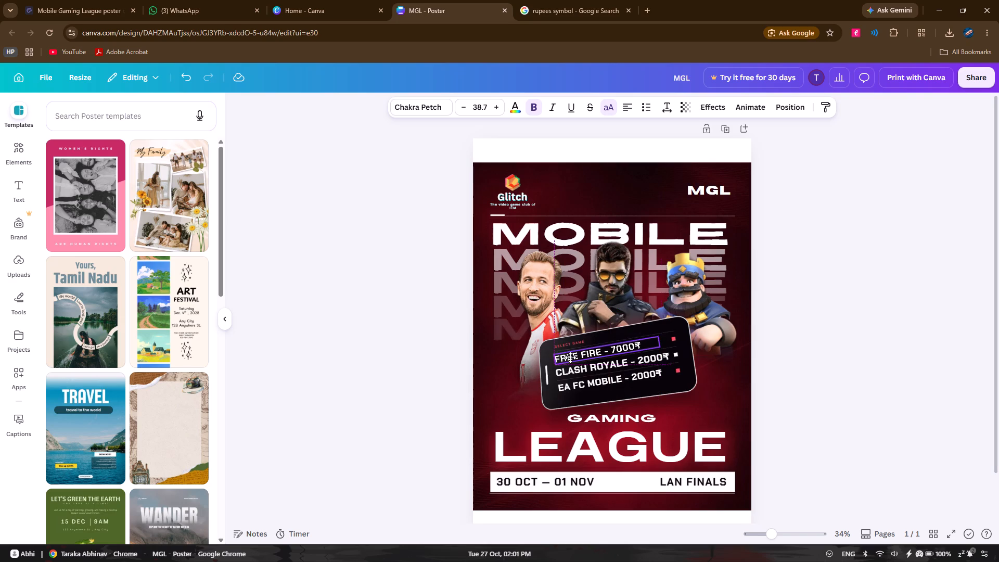
click(792, 529)
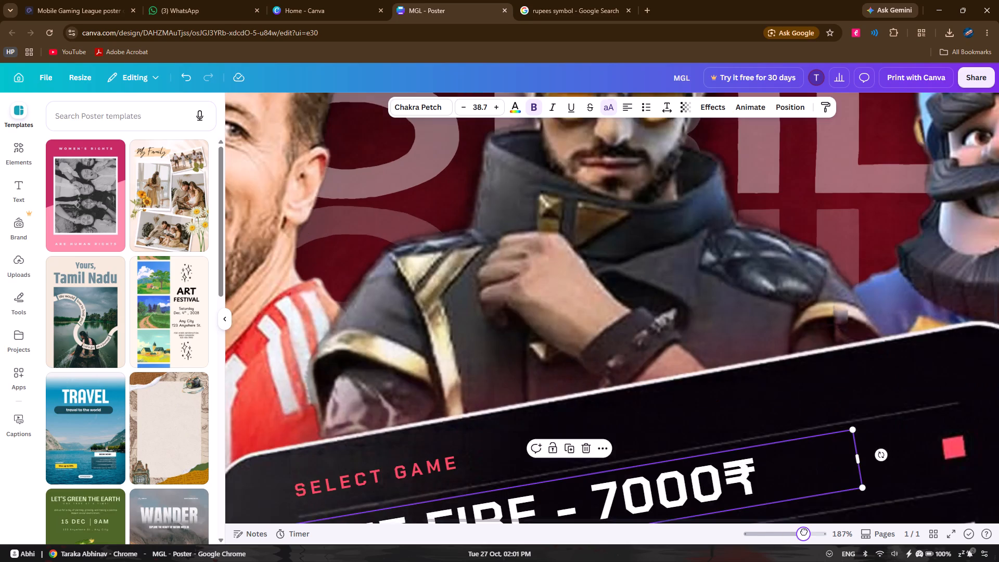
scroll(566, 395, down, 2)
drag(483, 242, 488, 243)
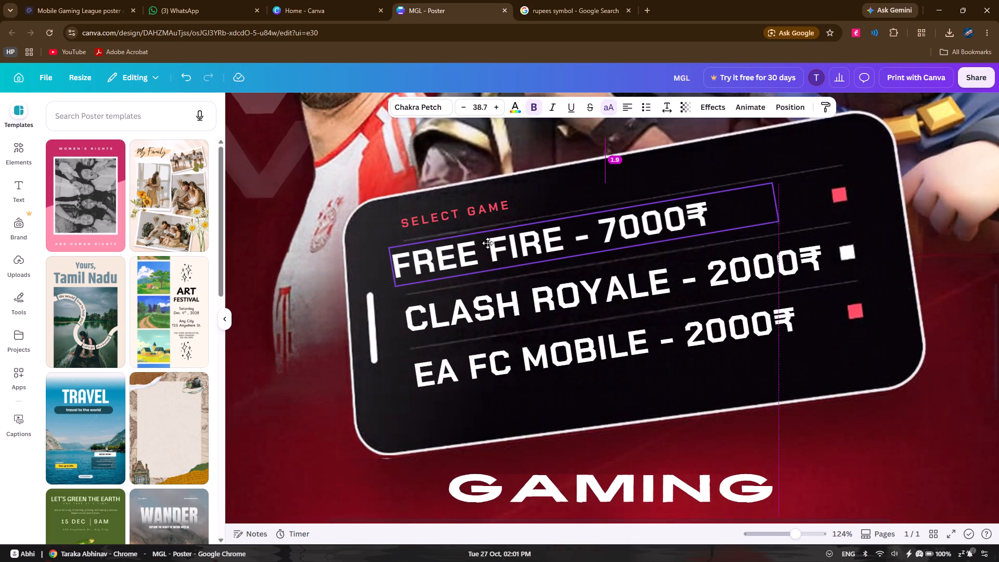
drag(488, 243, 490, 244)
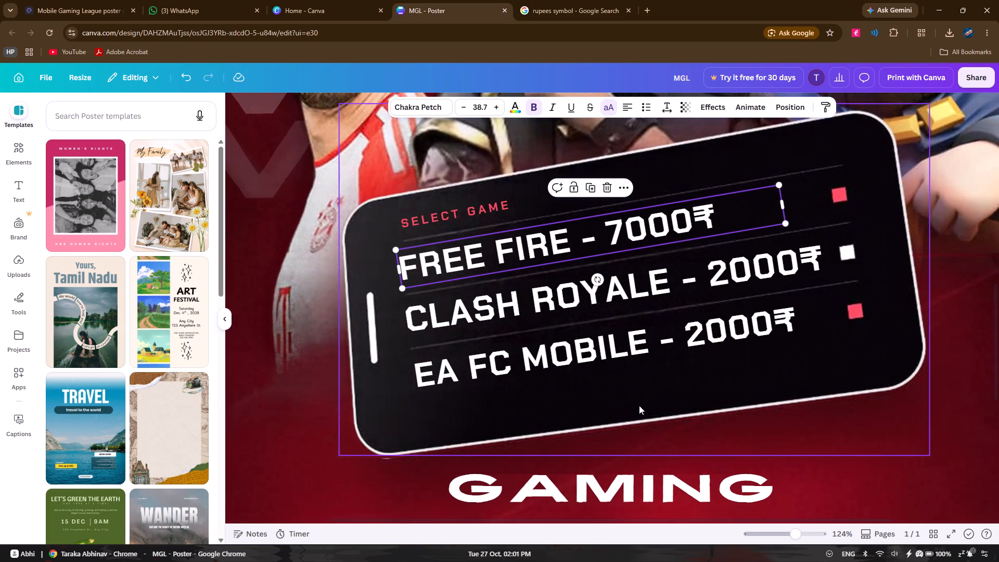
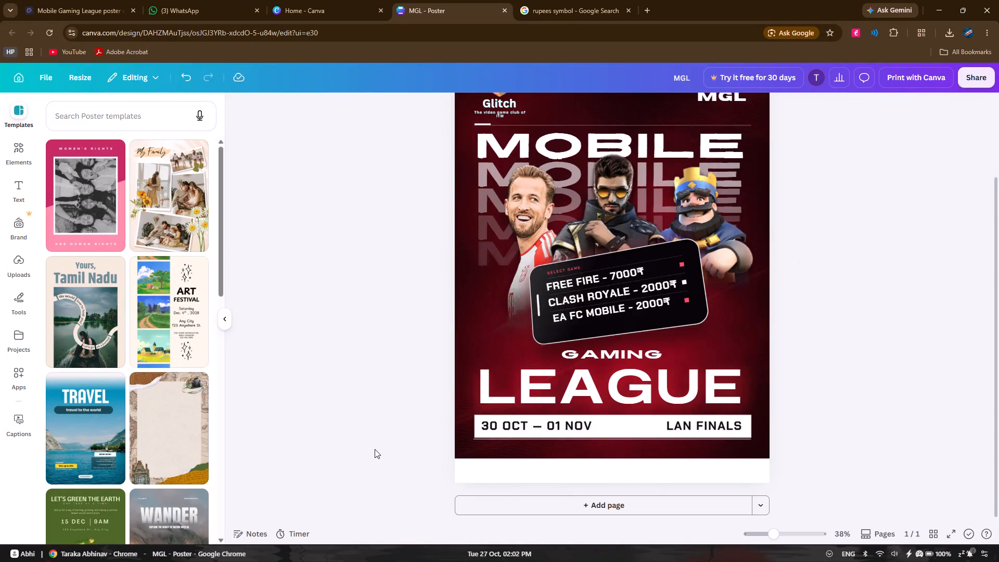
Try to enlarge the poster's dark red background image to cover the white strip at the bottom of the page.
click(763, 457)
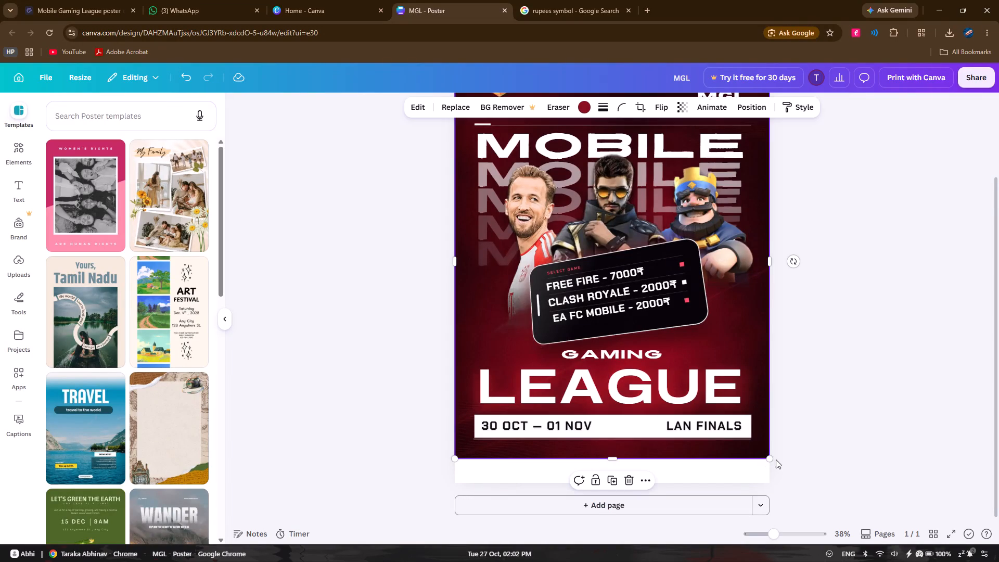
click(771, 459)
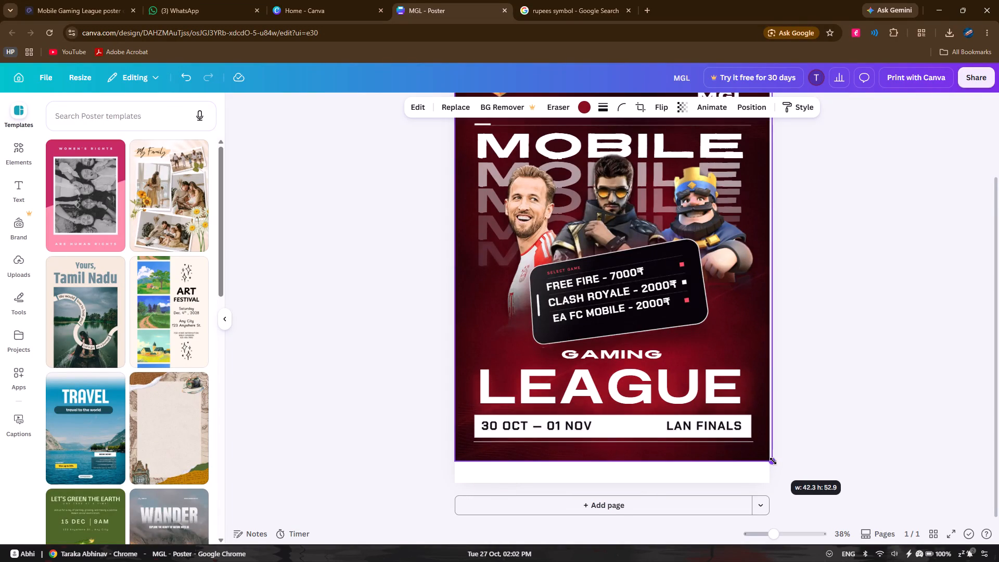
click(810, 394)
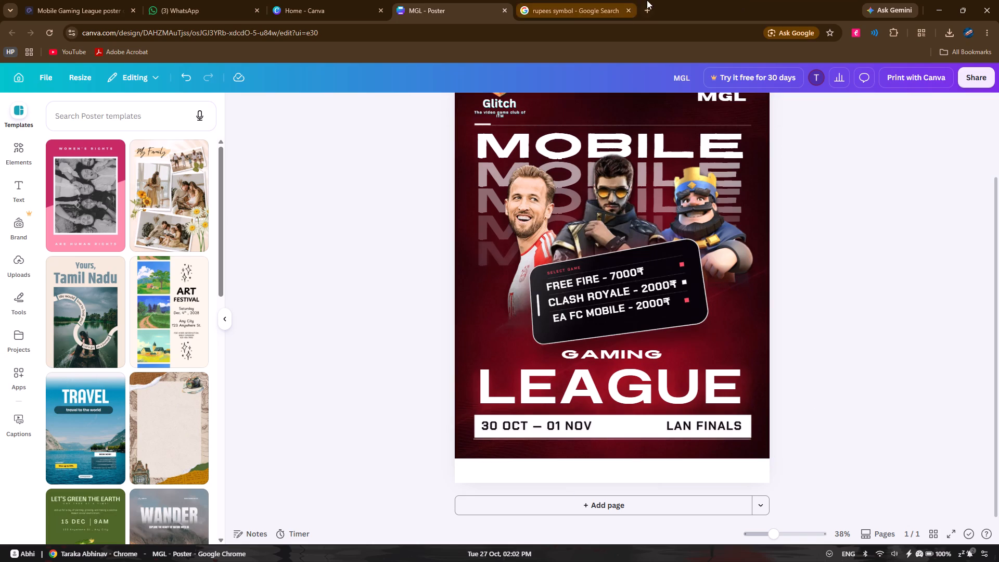
Search Google for "42 by 52.5 ratio" in a new browser tab, closing that tab after reading the answer.
click(647, 0)
text(42)
key(space)
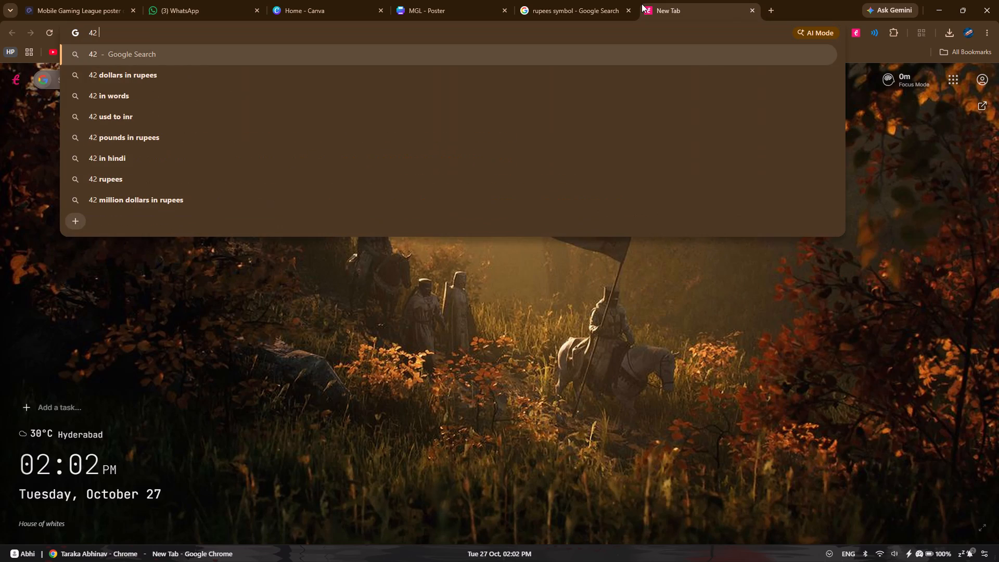
text(by 52.5 ratio)
key(Return)
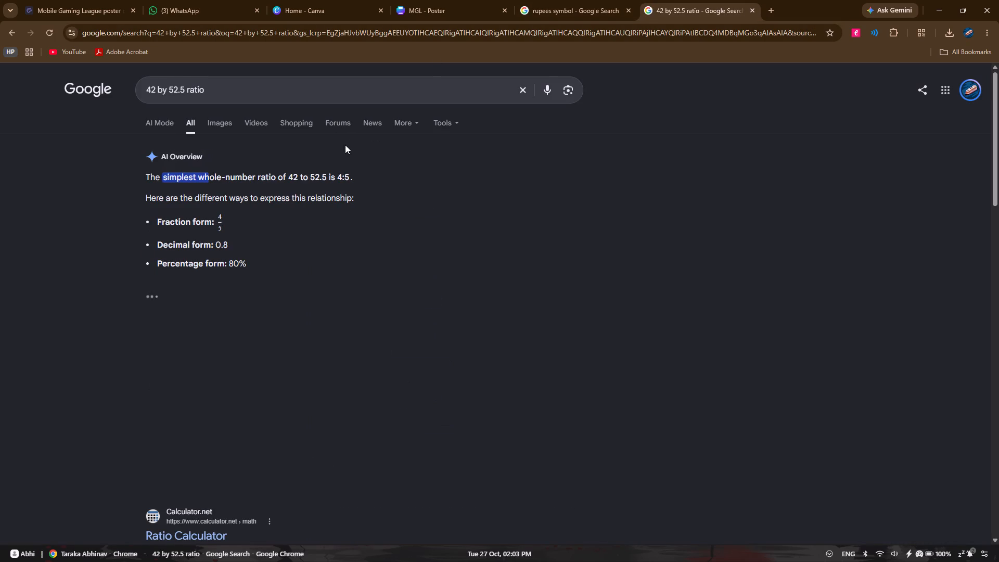
click(756, 6)
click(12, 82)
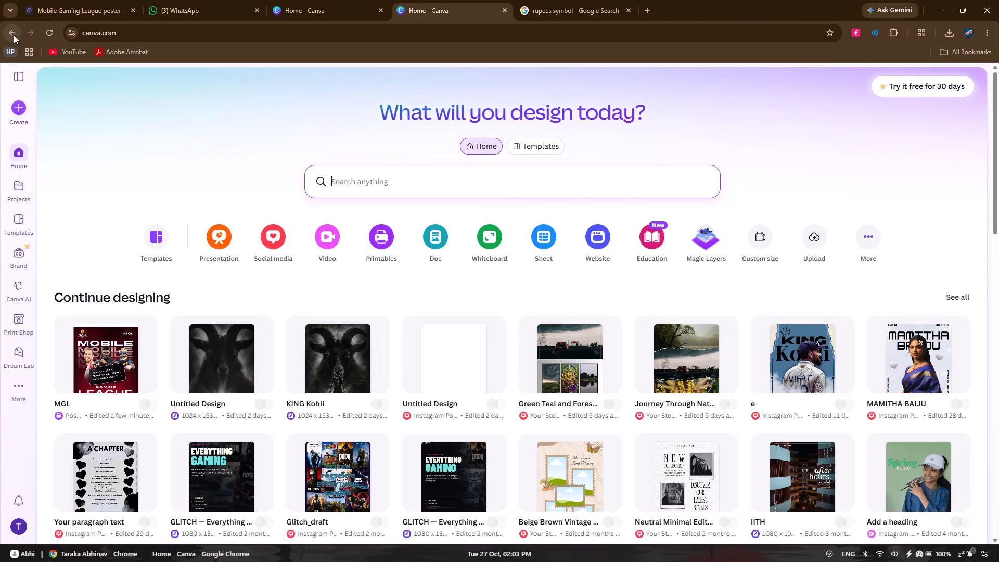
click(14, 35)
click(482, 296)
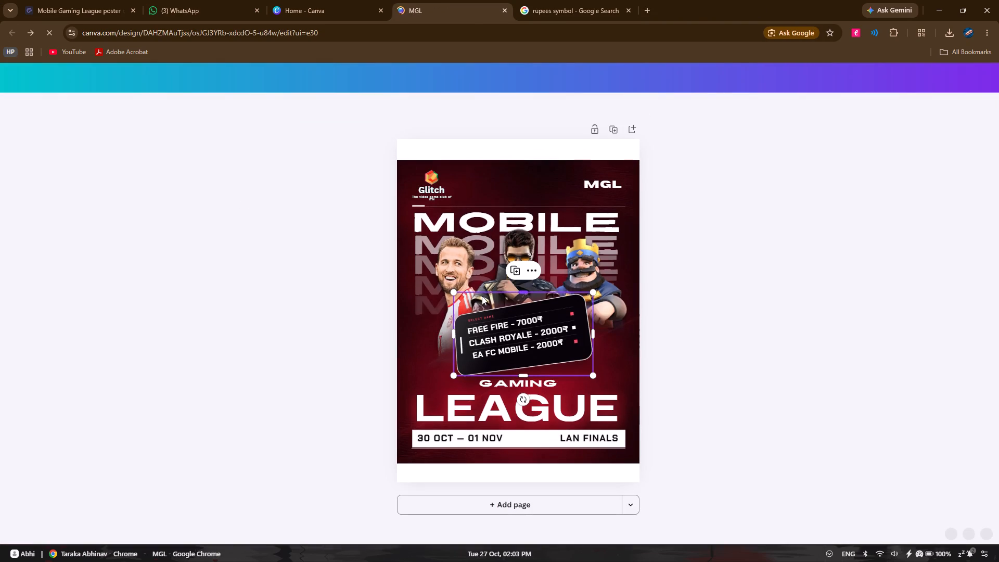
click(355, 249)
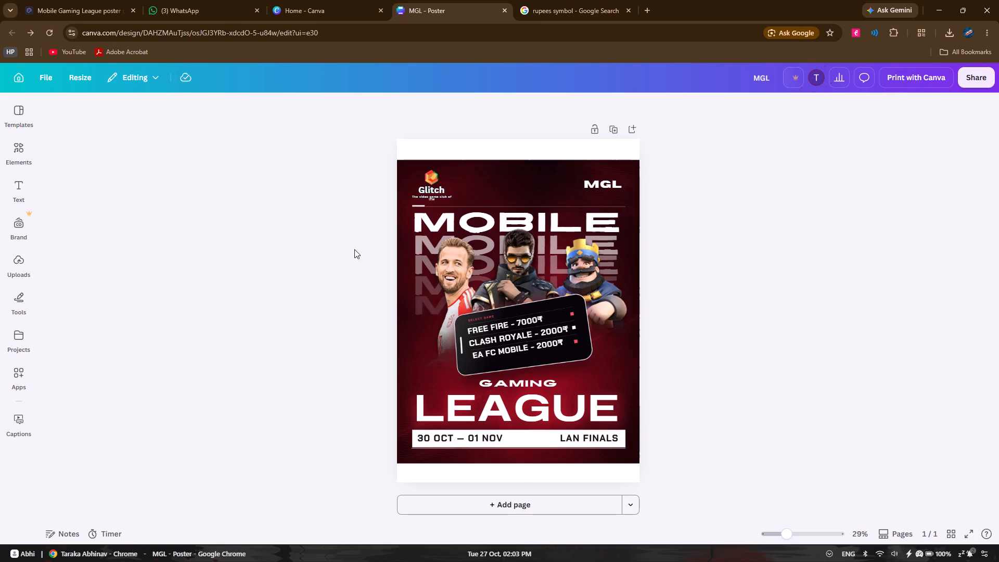
Copy all the poster's elements into a new Instagram Post (4:5, Portrait) design.
key(ctrl+a)
key(ctrl+c)
key(ctrl+c)
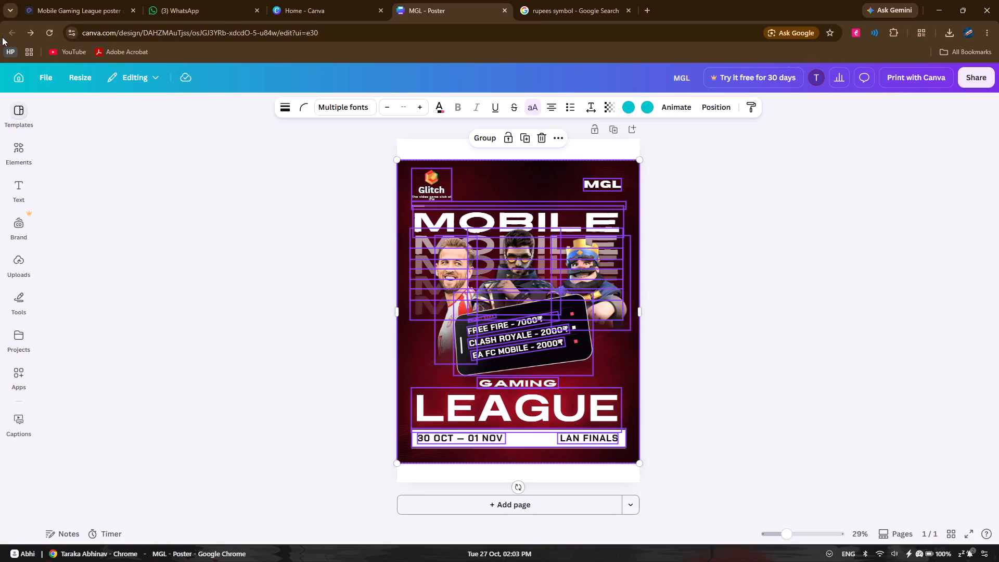
click(23, 76)
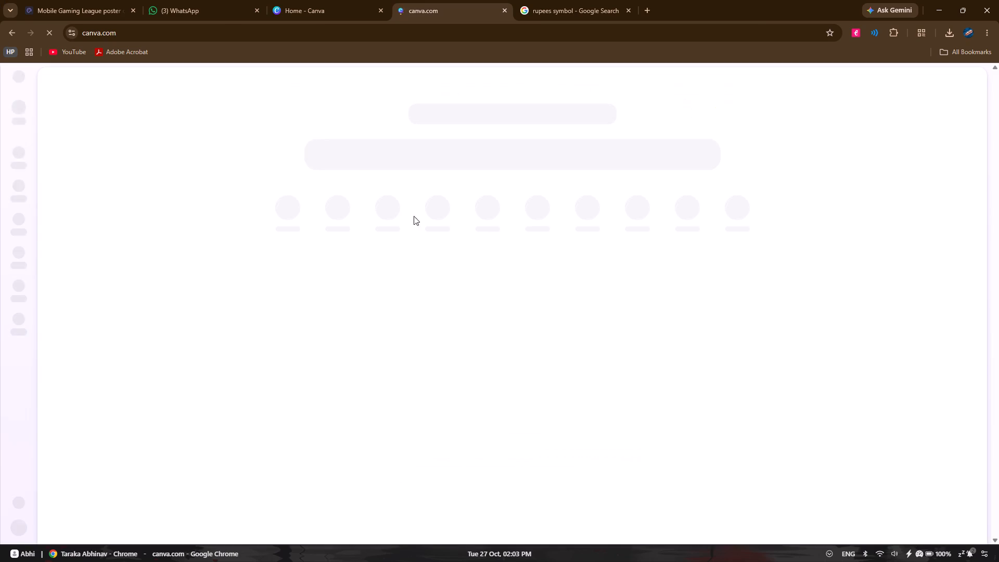
click(19, 114)
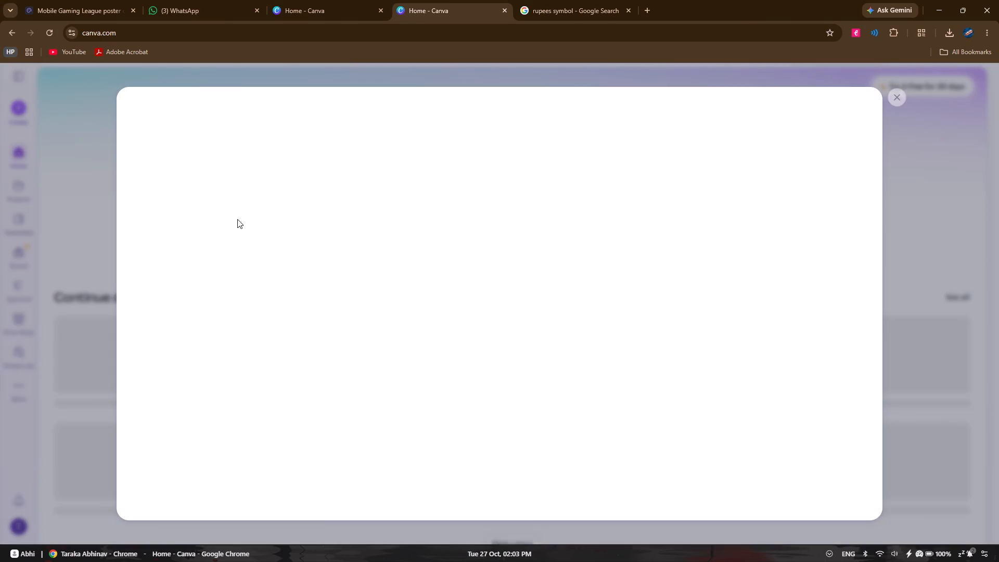
scroll(411, 297, down, 1)
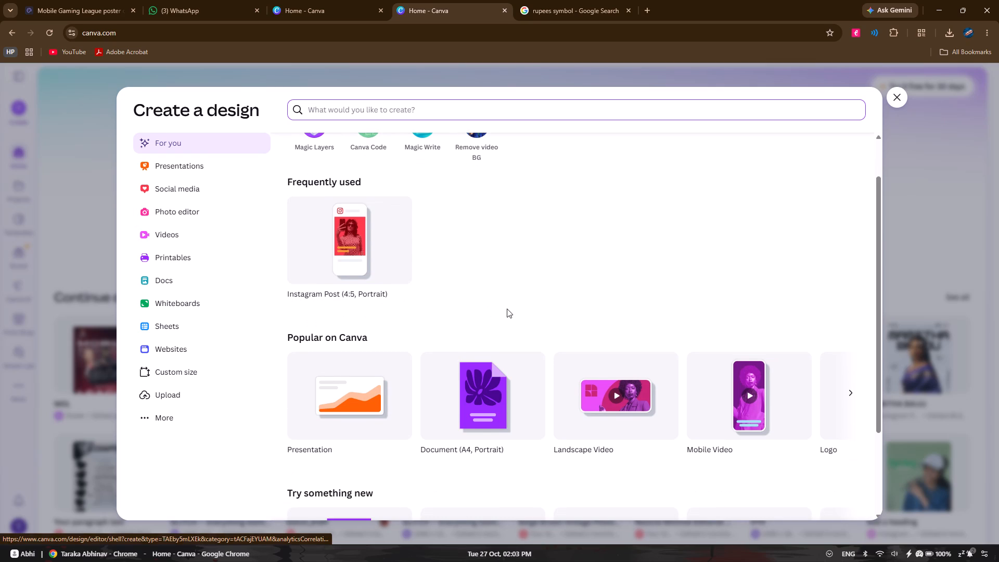
click(345, 246)
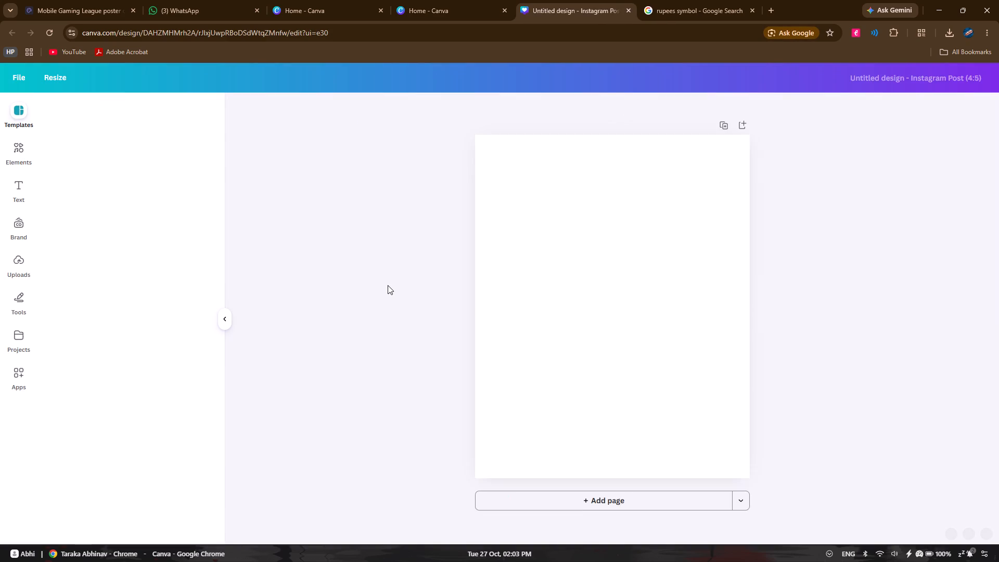
key(ctrl+v)
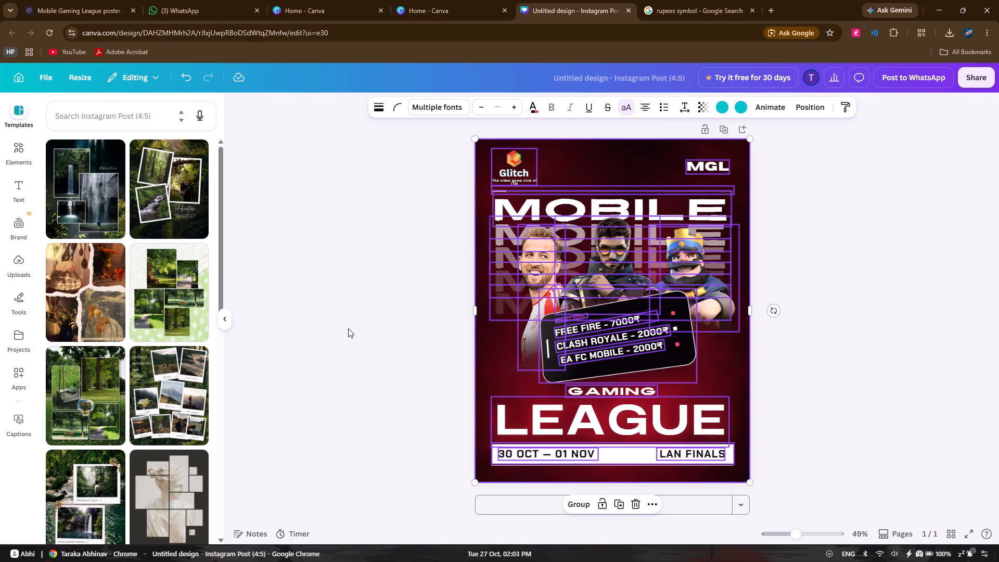
click(349, 328)
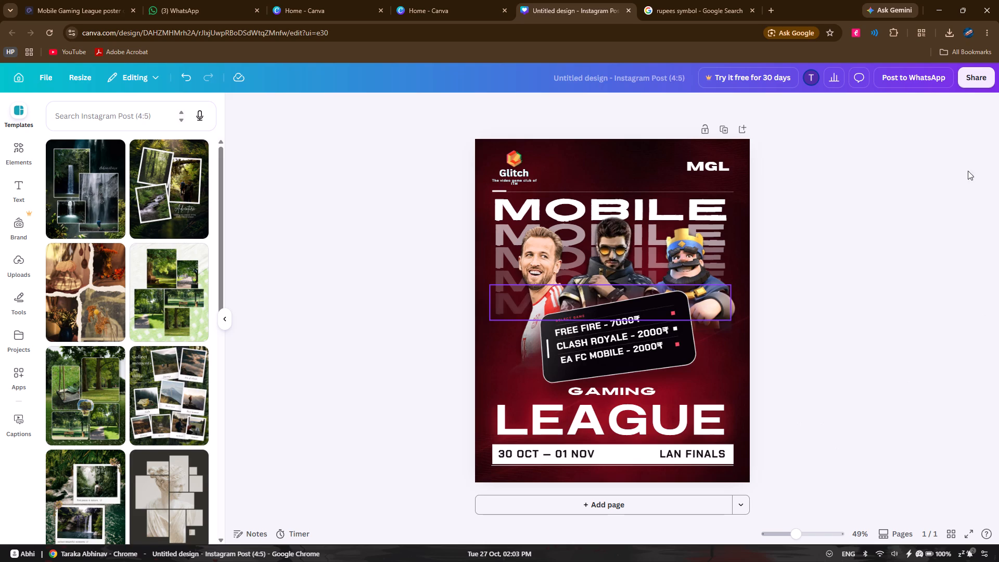
Download the new 4:5 poster design as a PNG at 1,080 × 1,350 px with High quality.
click(982, 91)
click(982, 86)
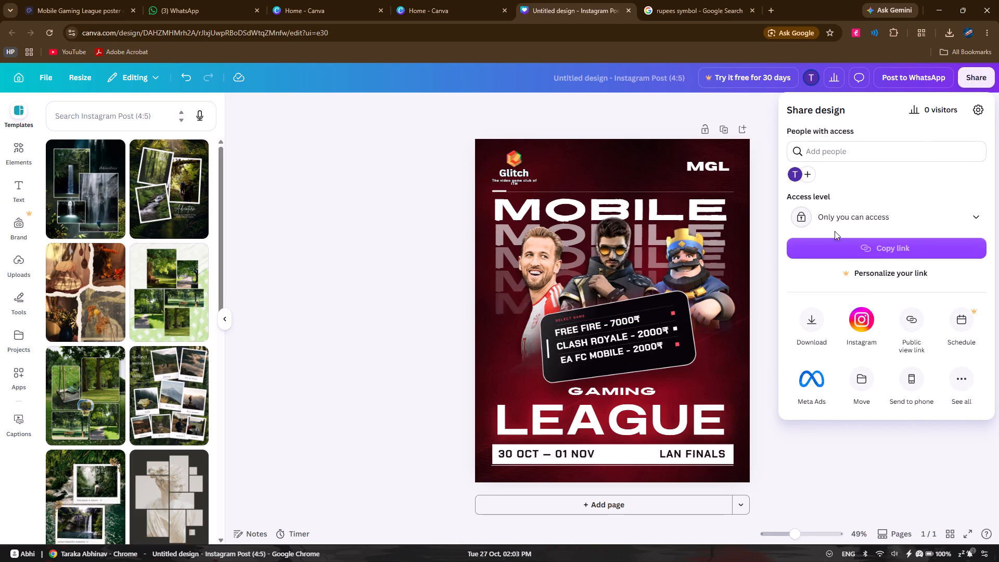
click(816, 338)
click(850, 298)
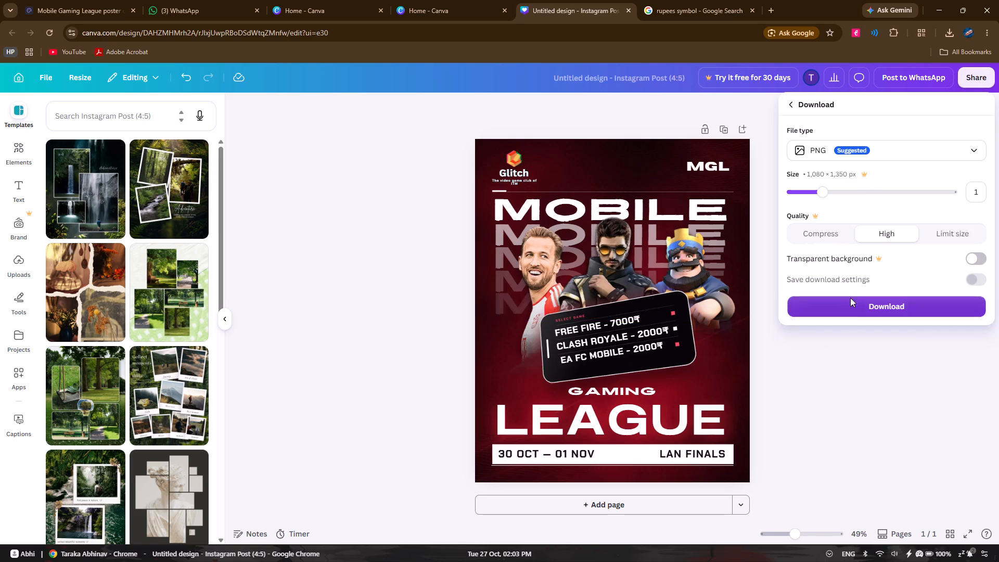
Open the downloaded poster PNG in the Photos viewer.
click(863, 70)
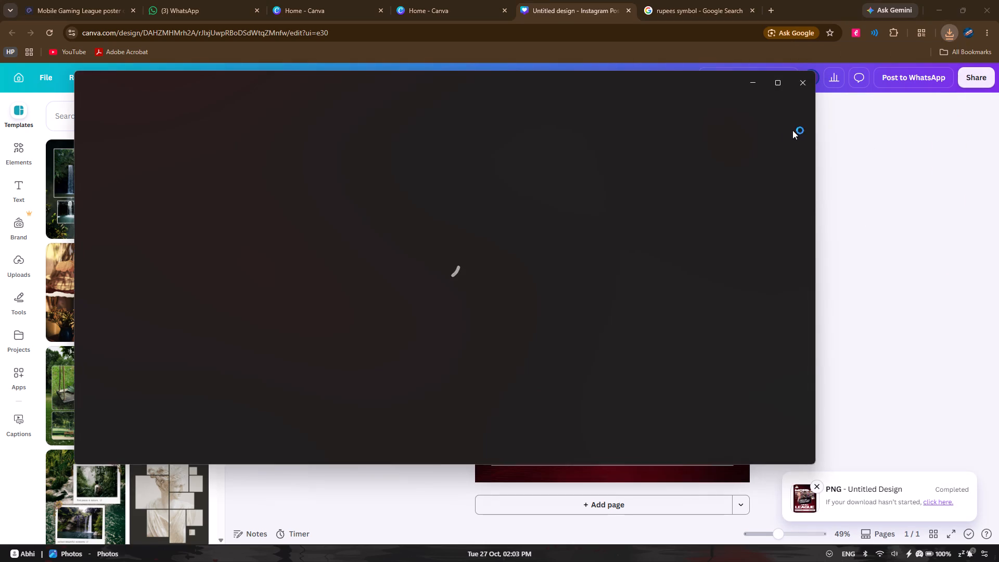